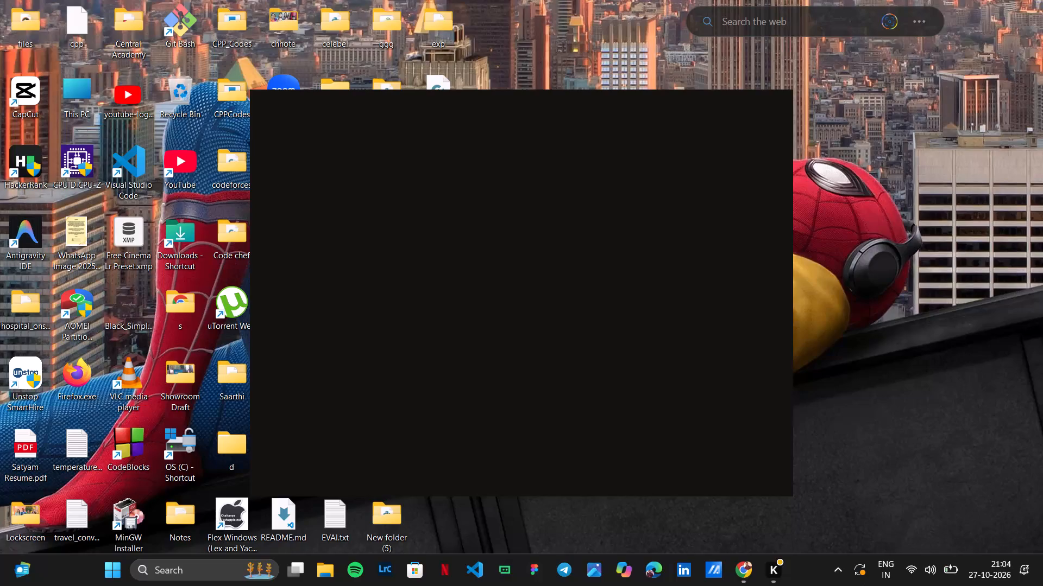
Search the computer for "canva" to find the Canva app.
left_click(176, 568)
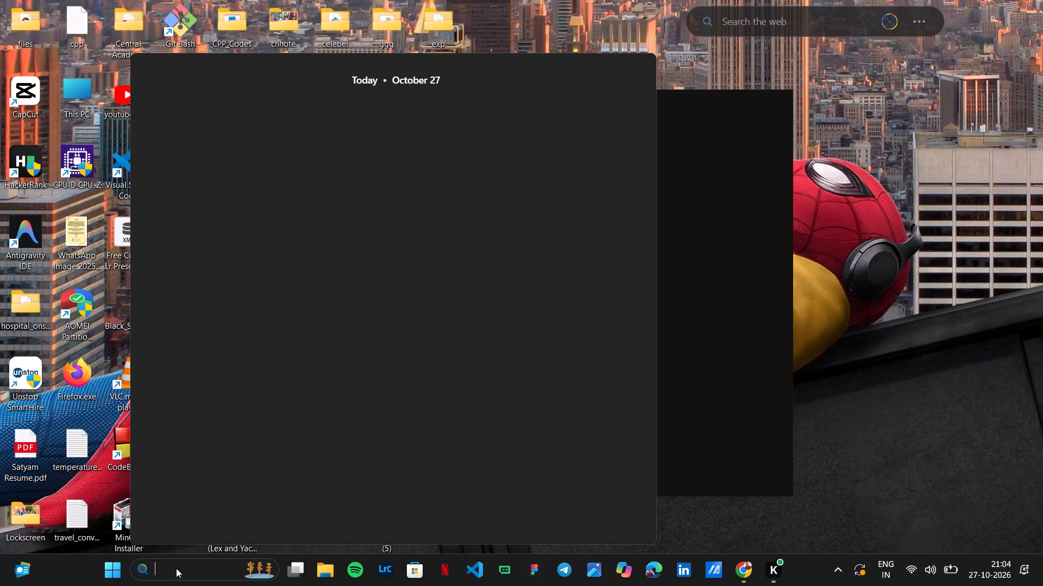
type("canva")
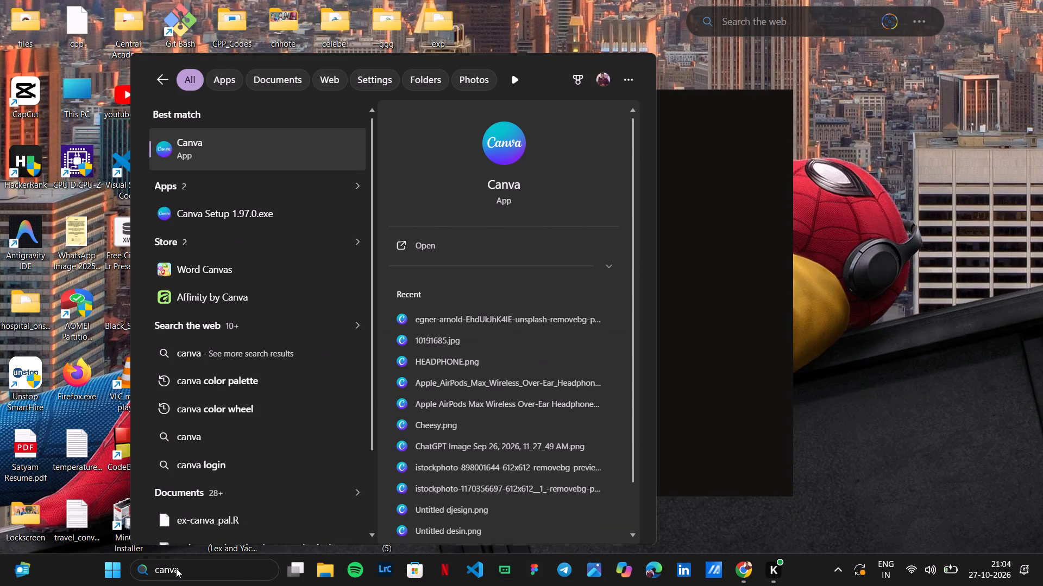
Open the Canva app from the search results.
left_click(412, 253)
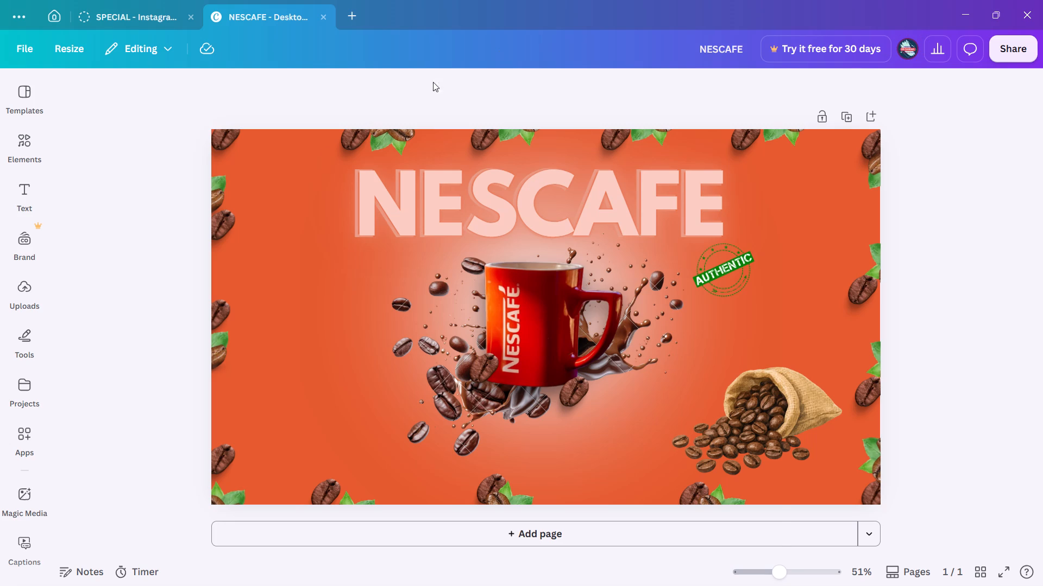
Create a new blank design using the Desktop Wallpaper preset at 1920 × 1080 px.
left_click(360, 12)
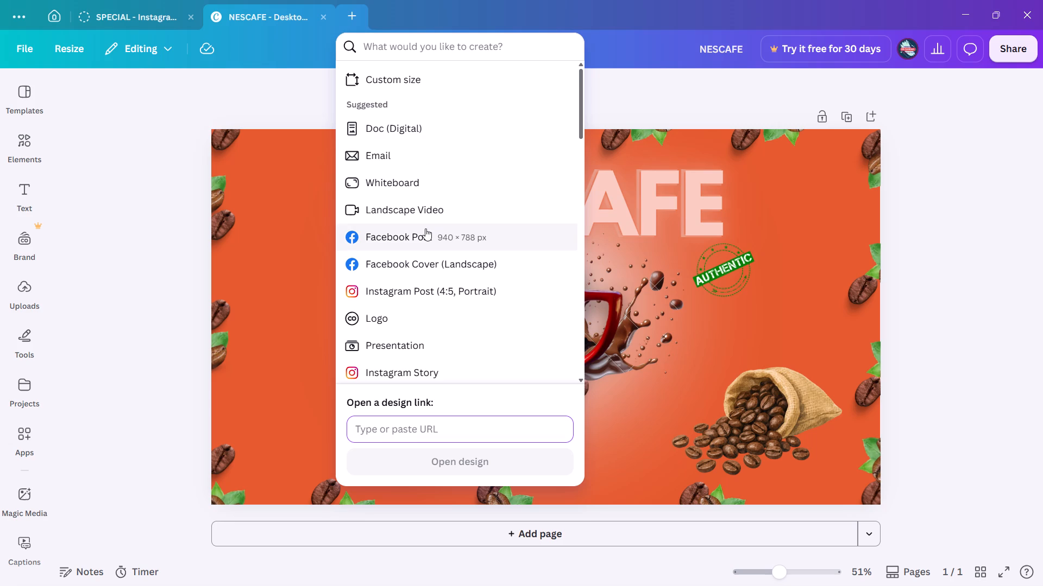
scroll(425, 228, "down", 5)
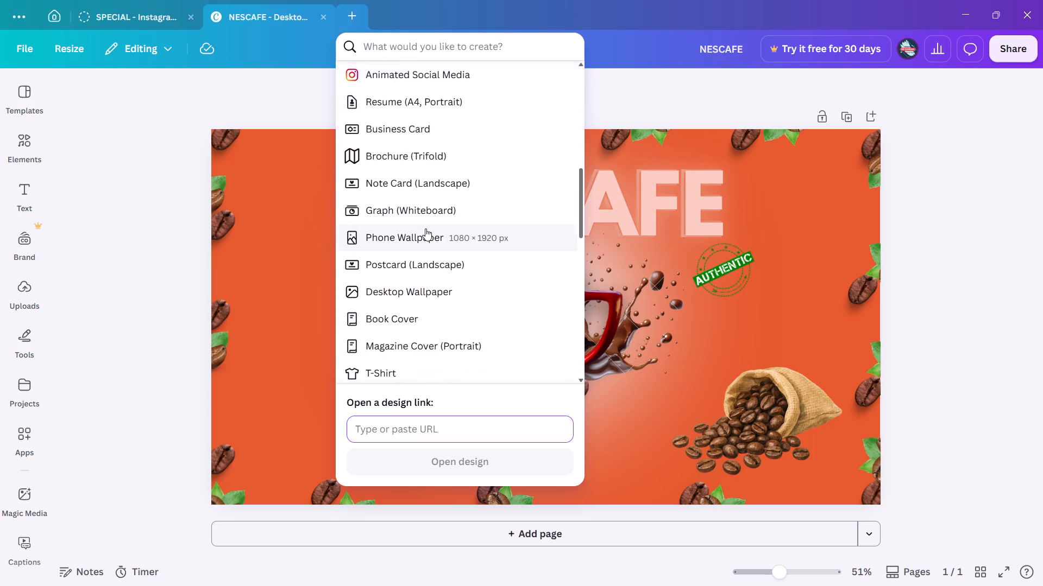
scroll(425, 228, "down", 1)
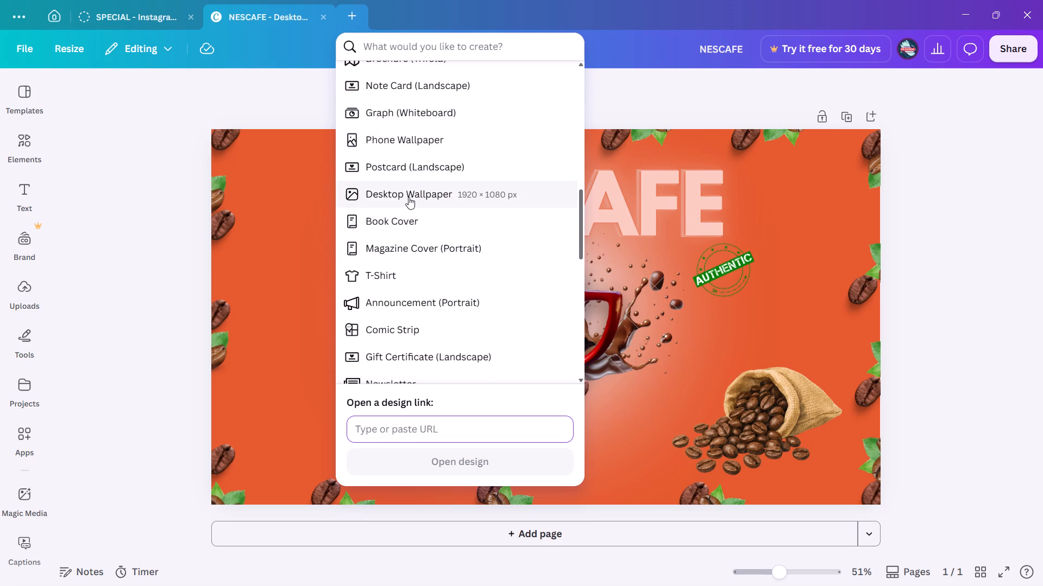
left_click(409, 197)
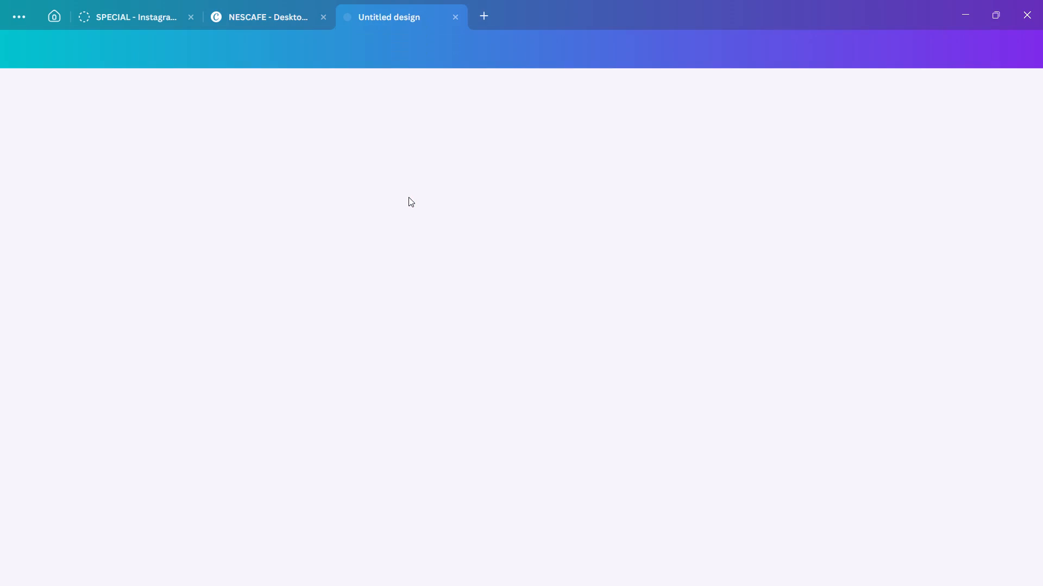
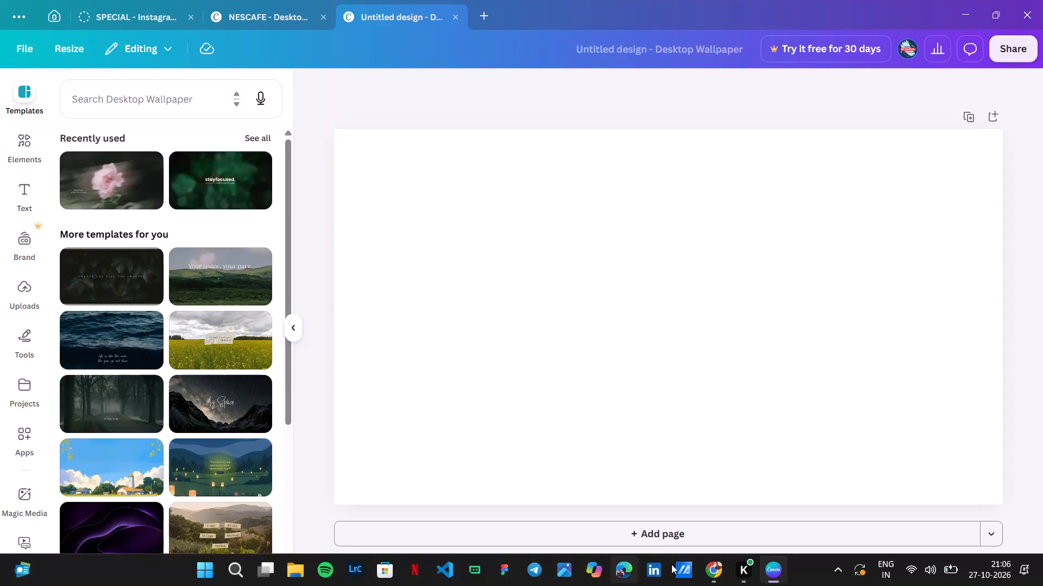
Switch to Chrome and search the web for "can photo" in a new tab.
left_click(717, 560)
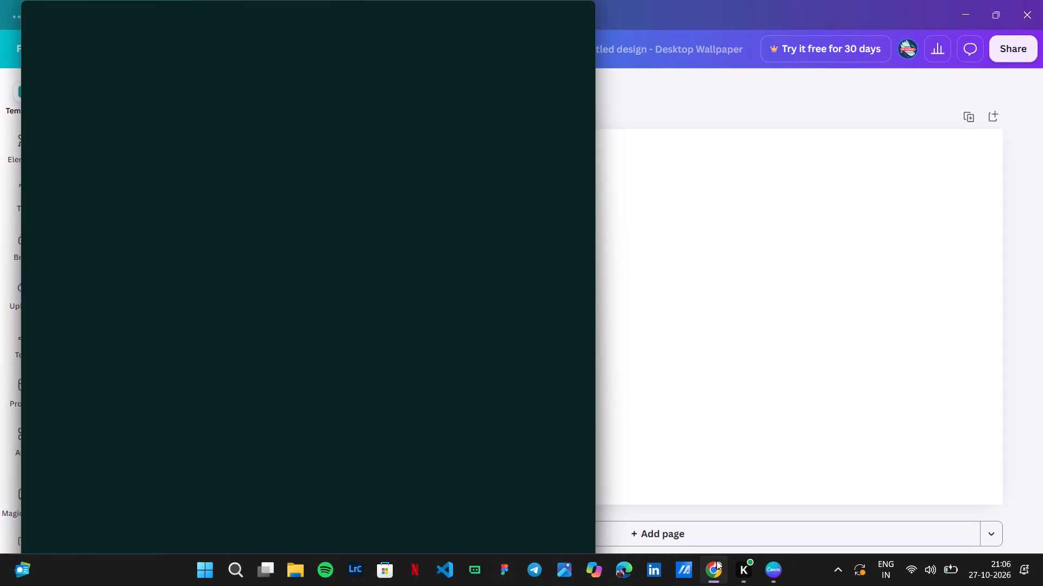
left_click(381, 9)
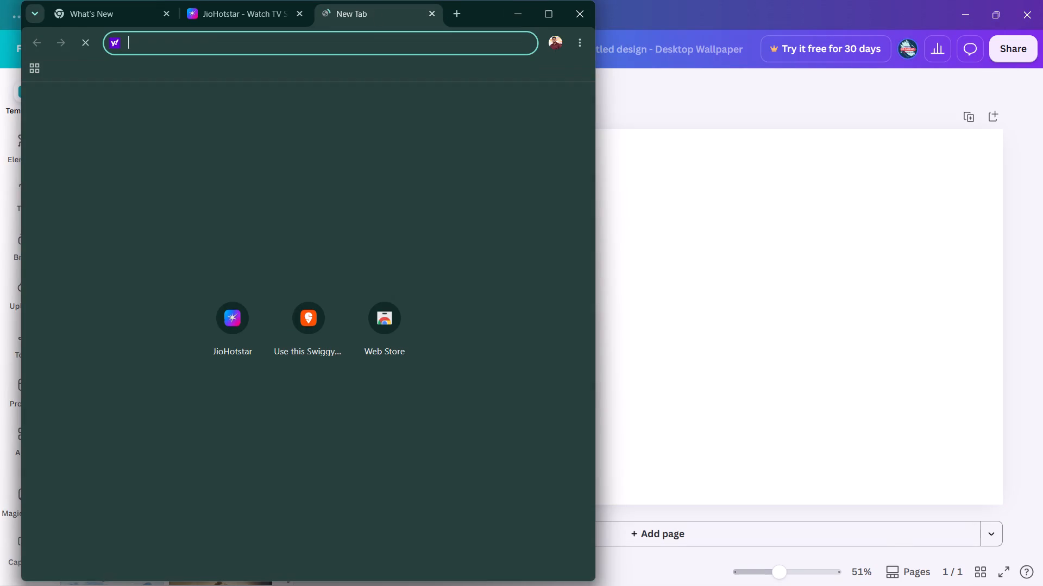
type("can")
key("space")
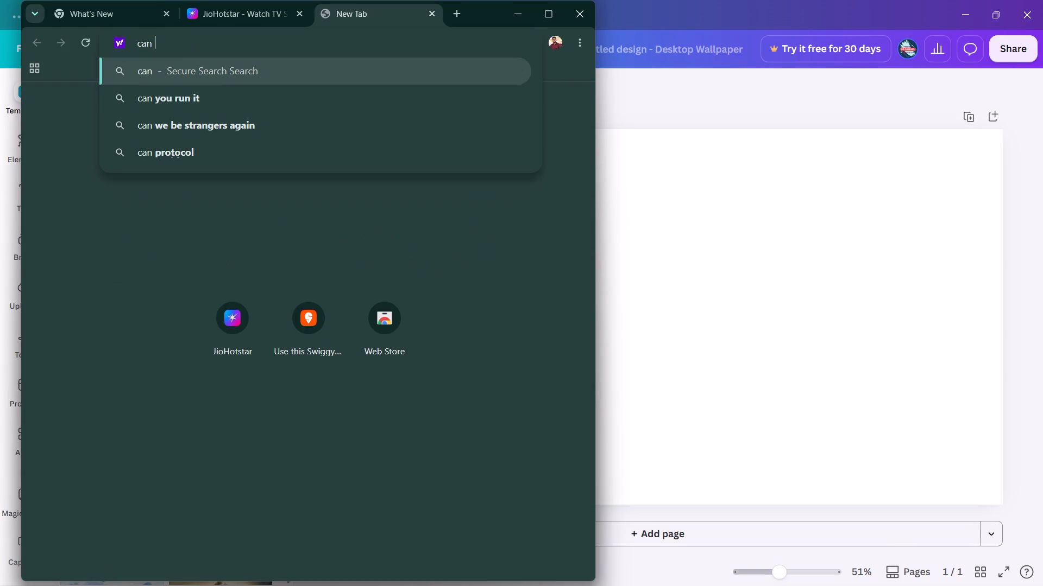
type("photo")
key("Return")
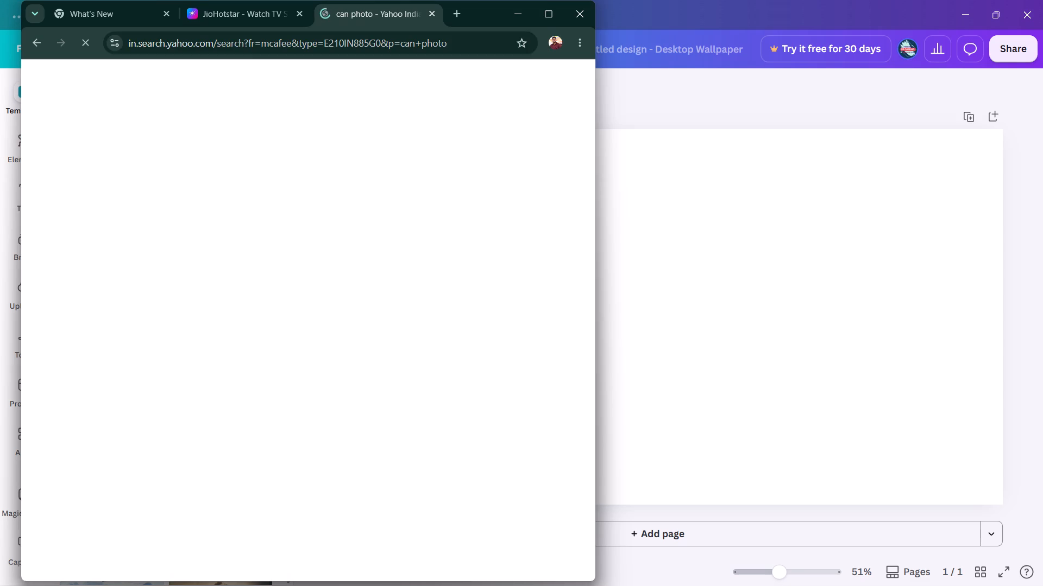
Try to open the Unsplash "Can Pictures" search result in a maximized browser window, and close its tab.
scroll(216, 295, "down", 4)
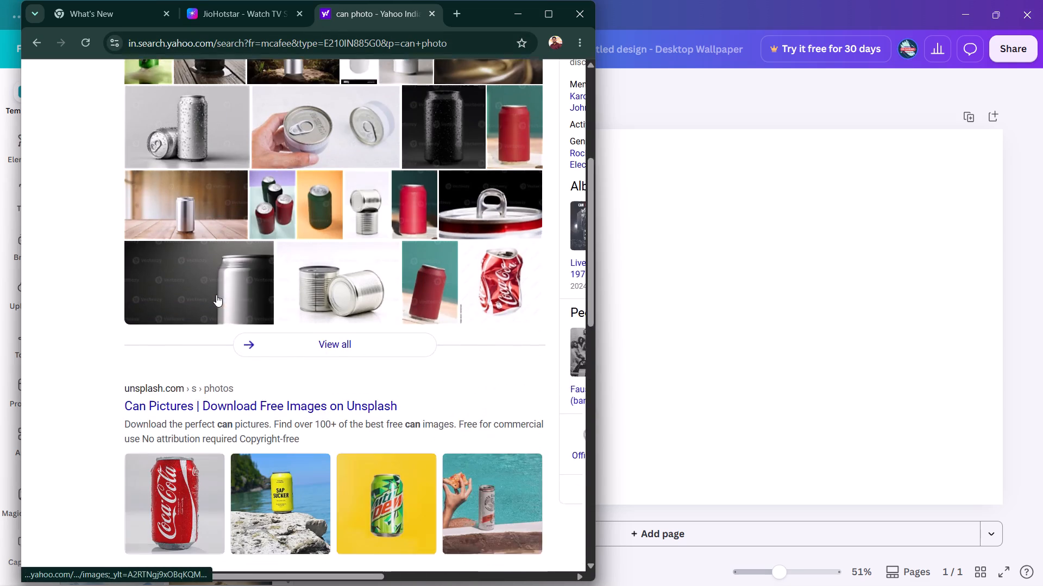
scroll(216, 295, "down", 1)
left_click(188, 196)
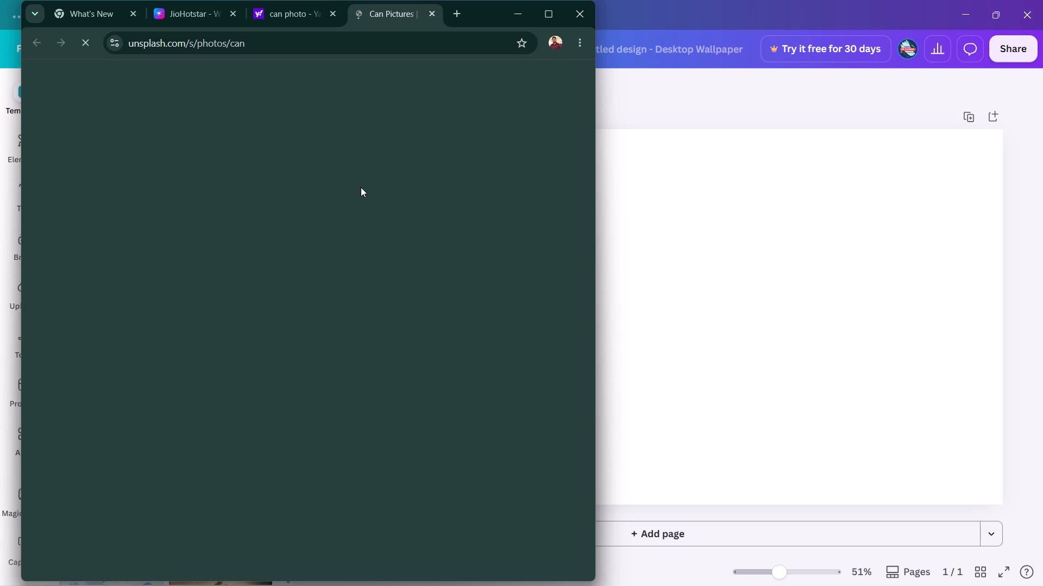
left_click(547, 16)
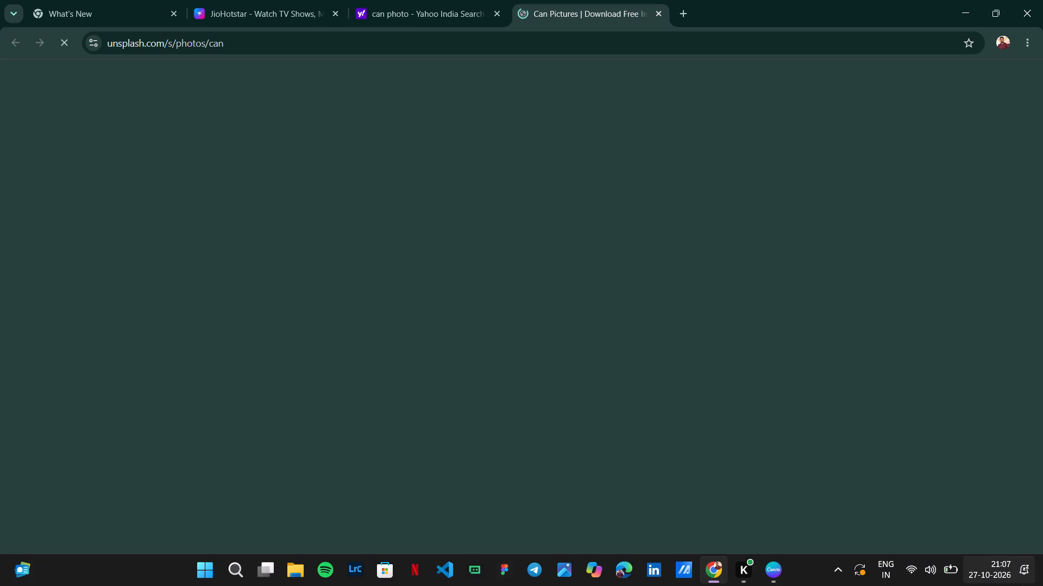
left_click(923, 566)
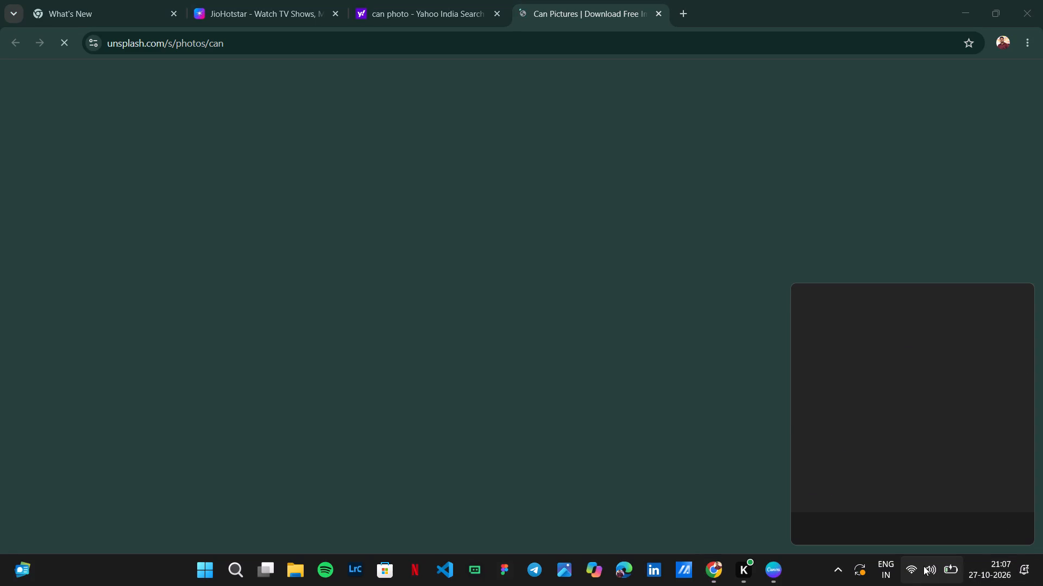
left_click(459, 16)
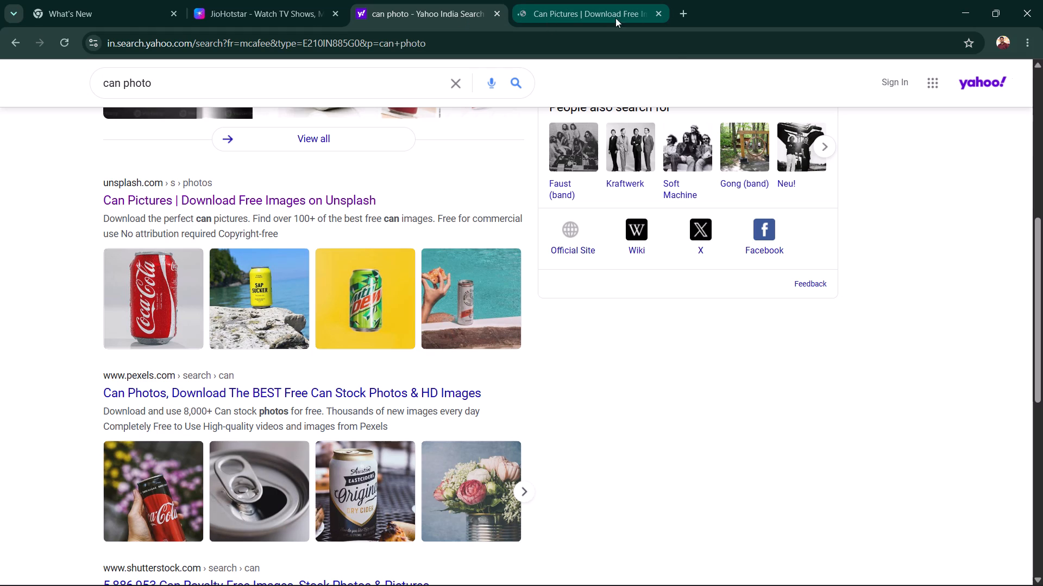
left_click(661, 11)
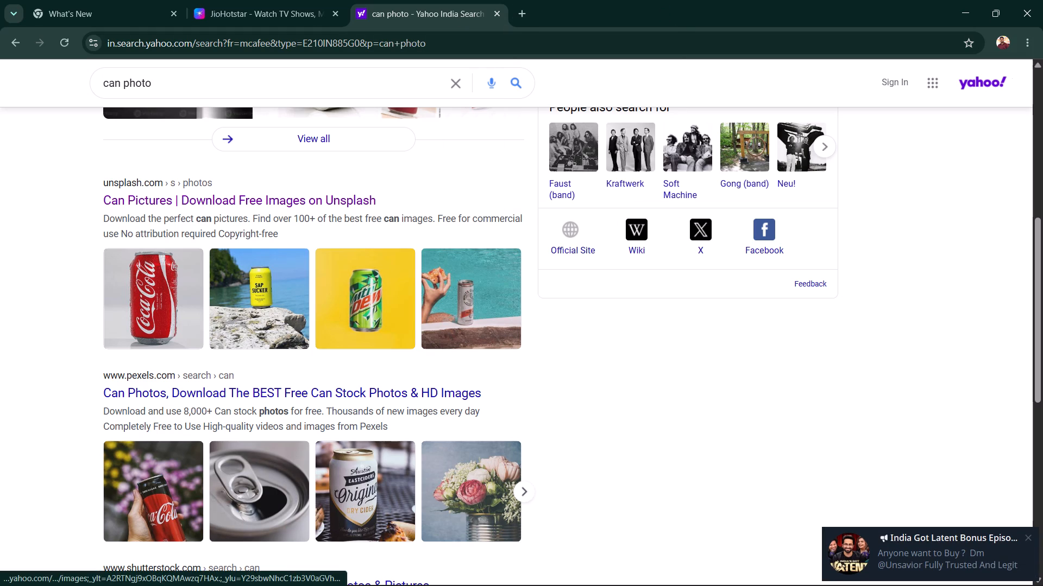
Look through the can photos on the Pexels search result and close its tab.
left_click(169, 396)
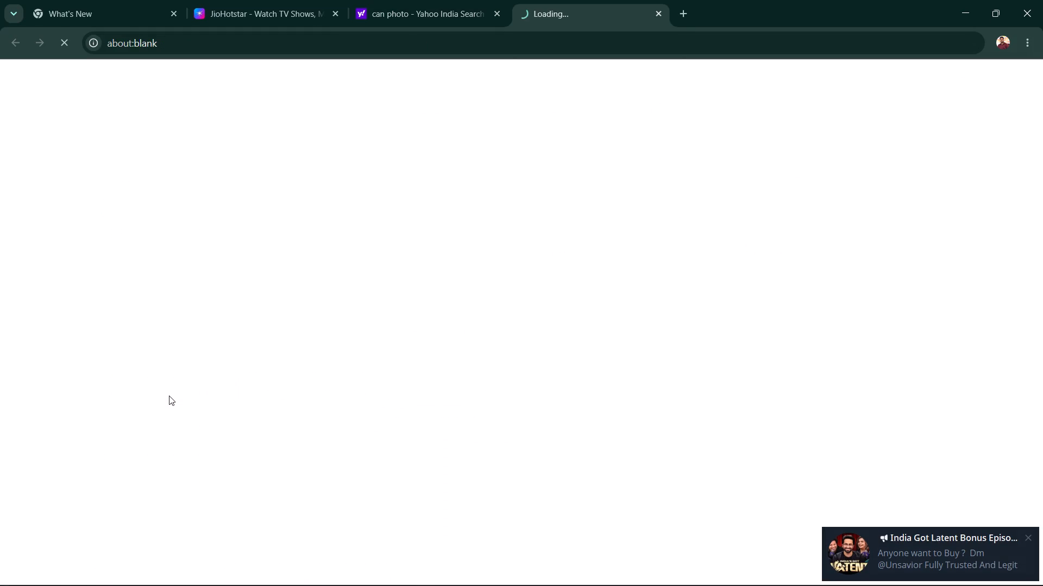
scroll(648, 411, "down", 5)
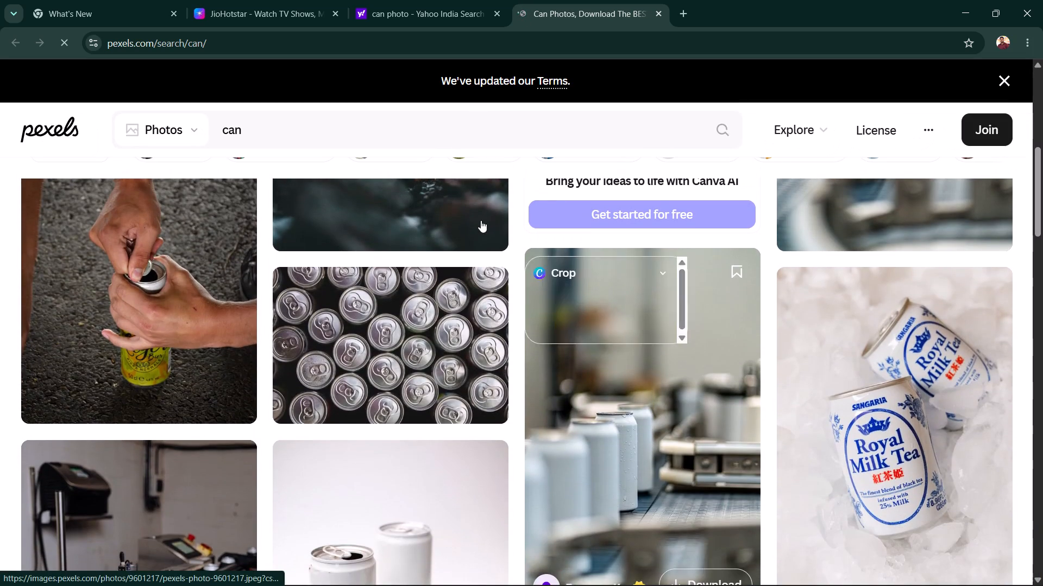
left_click(655, 15)
Reopen the Unsplash "Can Pictures" result from the web search results.
scroll(453, 170, "up", 3)
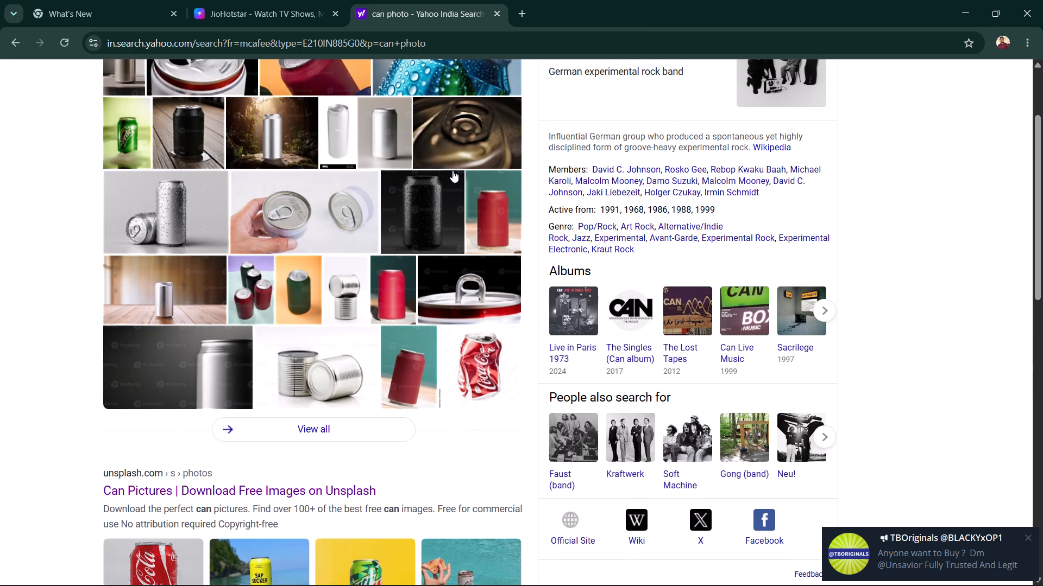
left_click(253, 488)
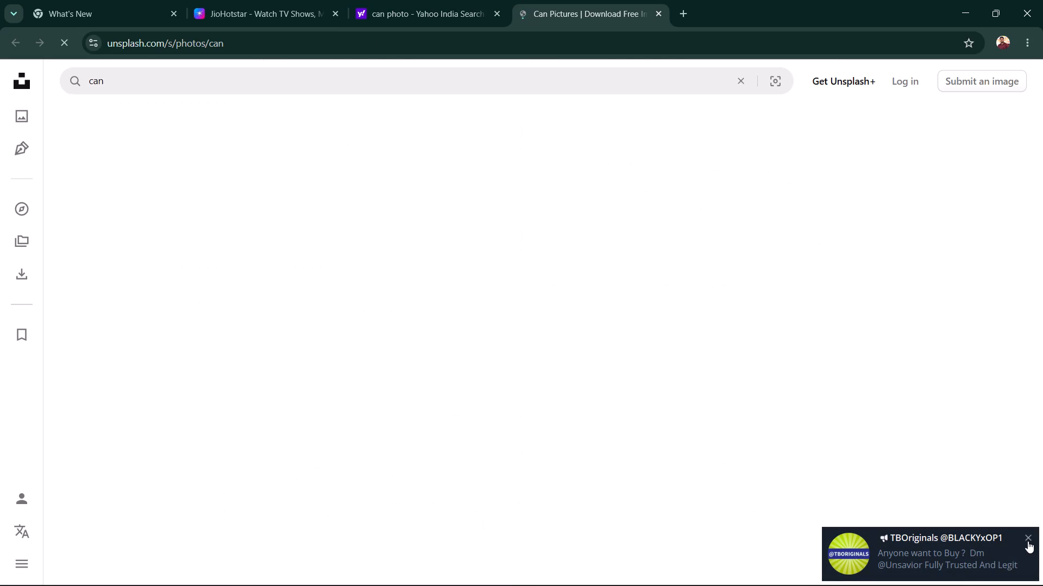
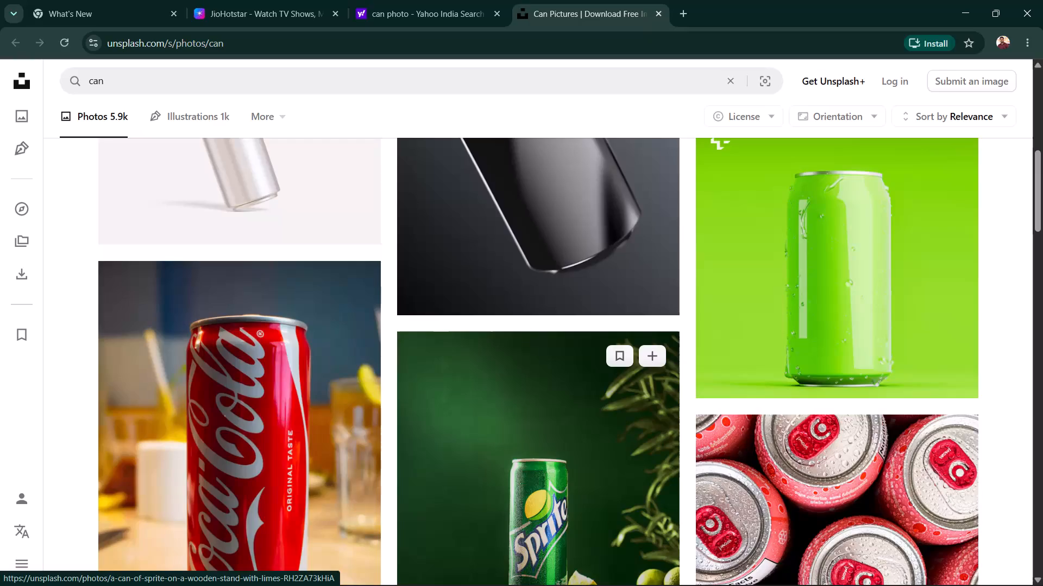
Browse the Unsplash can photo results down to the iStock premium images section, looking for a suitable can picture.
scroll(675, 422, "down", 2)
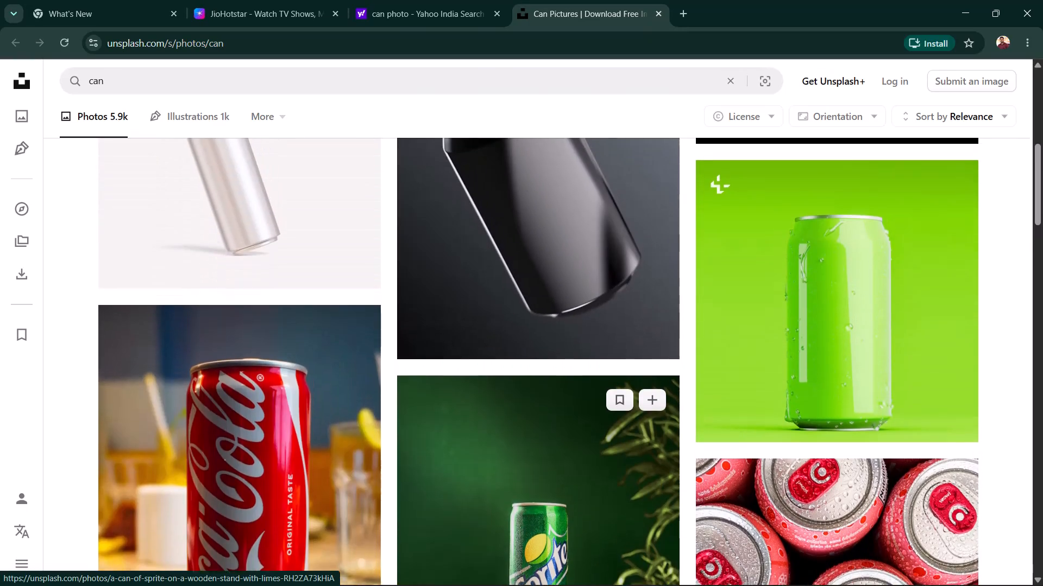
scroll(675, 422, "down", 3)
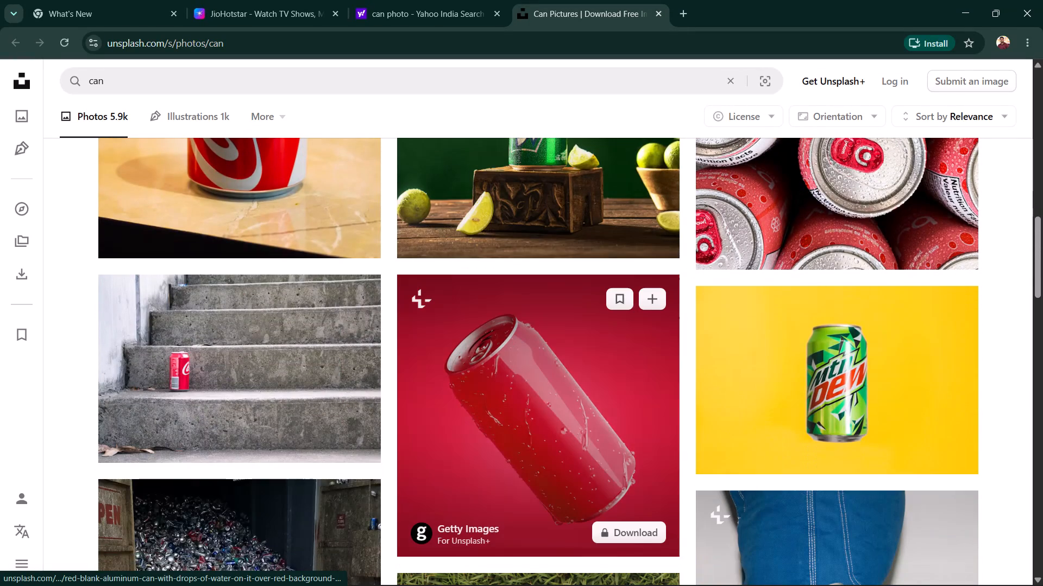
scroll(675, 422, "down", 7)
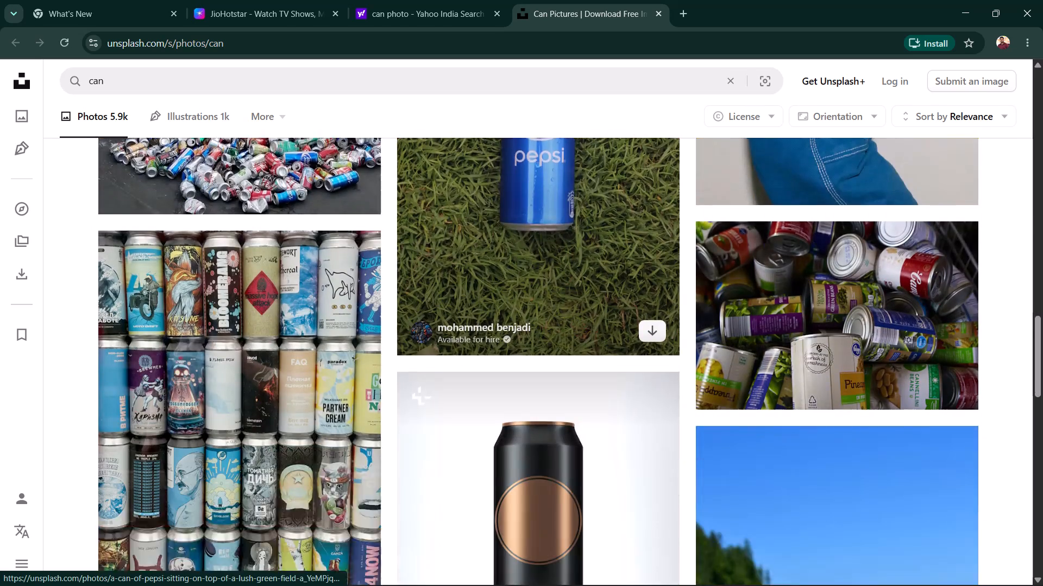
scroll(675, 422, "down", 8)
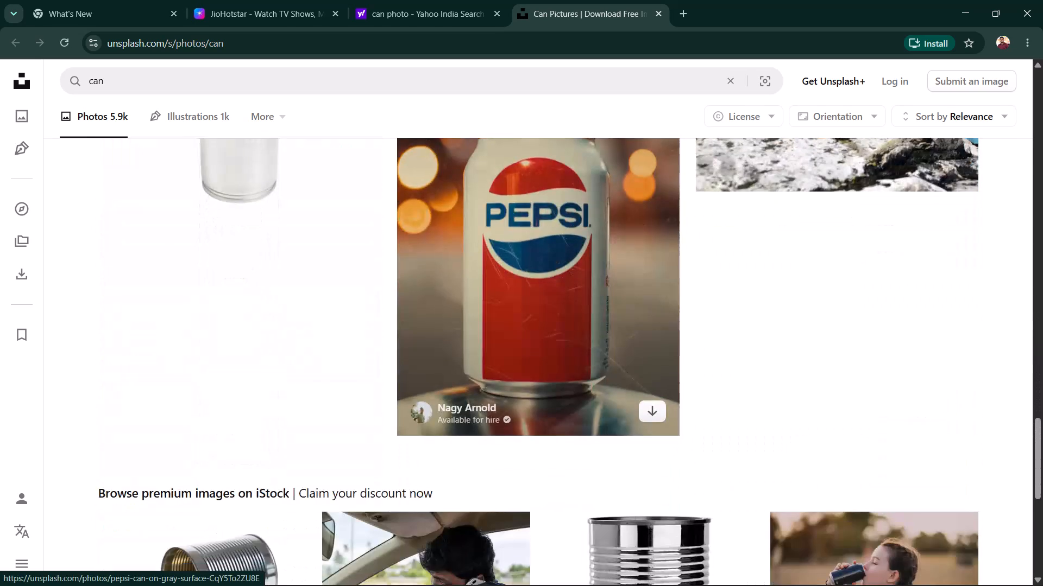
Look back through the Unsplash can photos, from the iStock premium images up to the earlier results, for a suitable can picture.
scroll(675, 422, "down", 7)
scroll(675, 422, "up", 4)
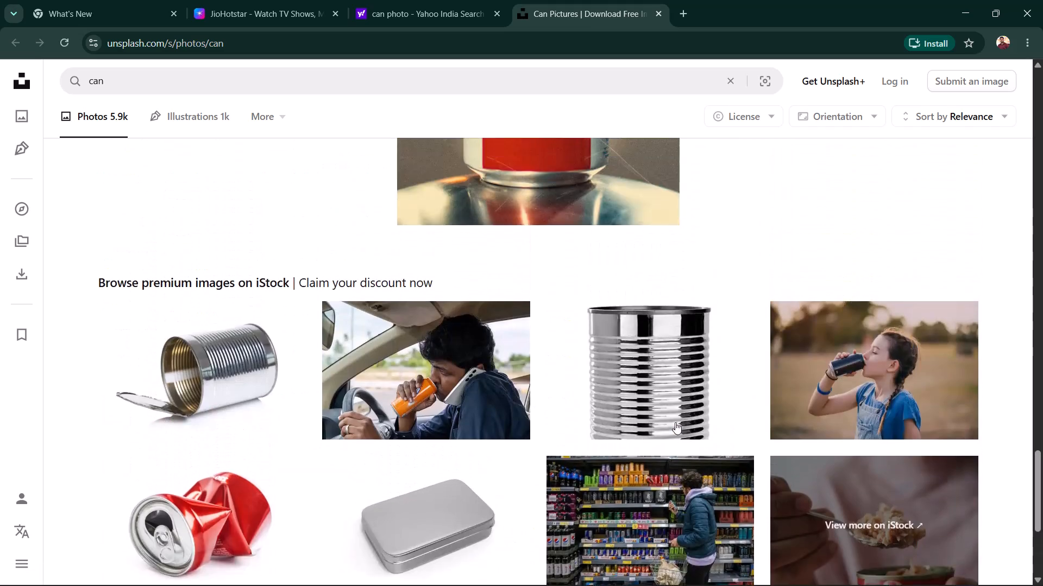
scroll(675, 422, "up", 8)
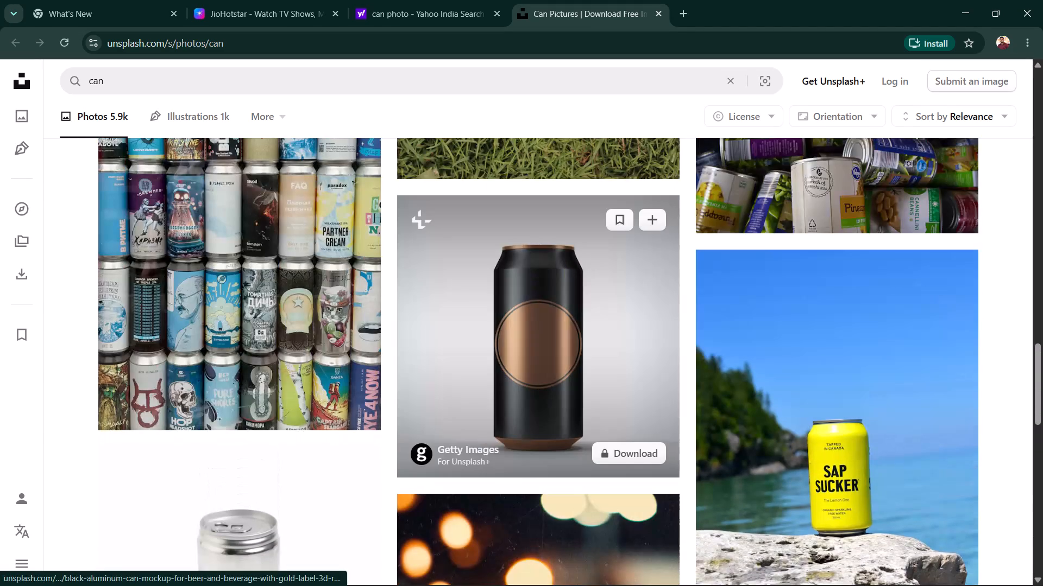
scroll(675, 422, "up", 1)
scroll(571, 351, "up", 2)
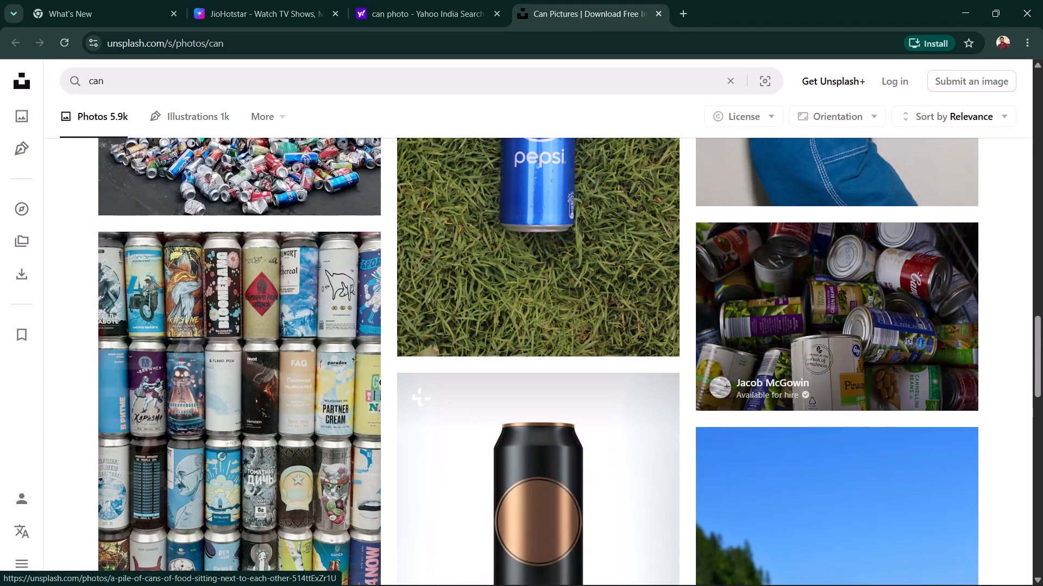
scroll(1017, 203, "up", 2)
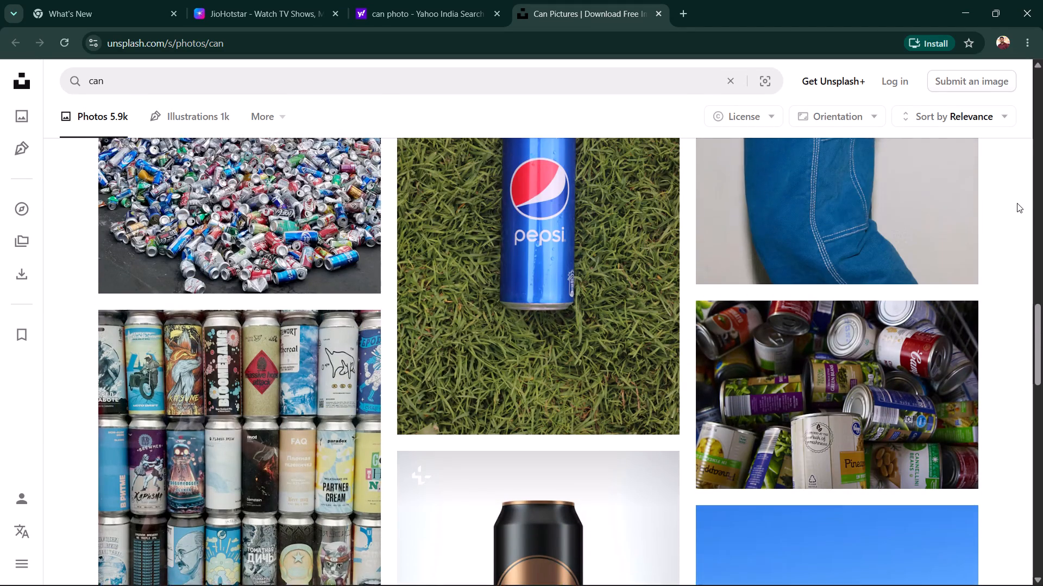
scroll(1017, 203, "up", 5)
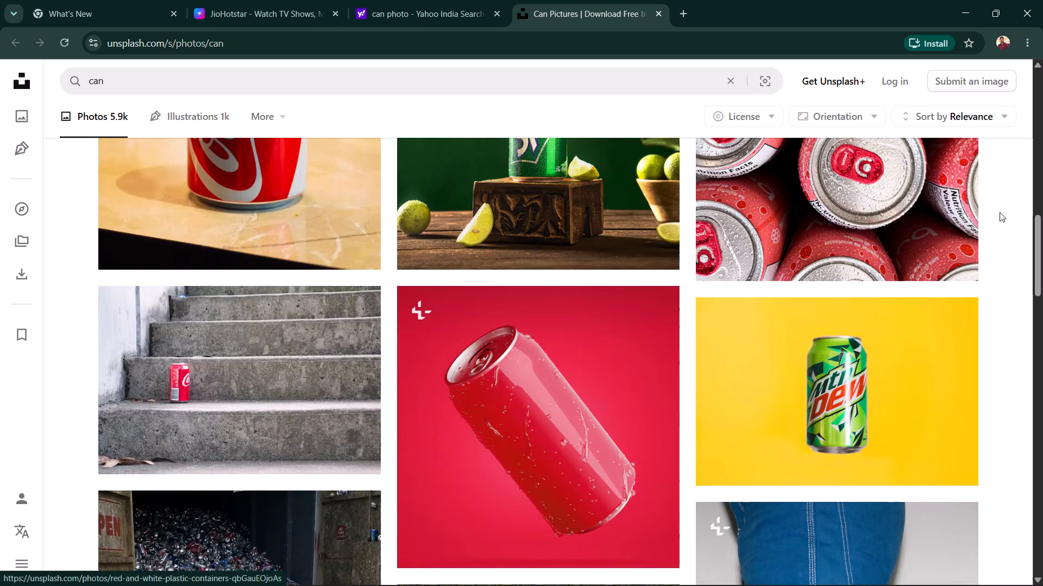
scroll(1003, 212, "up", 6)
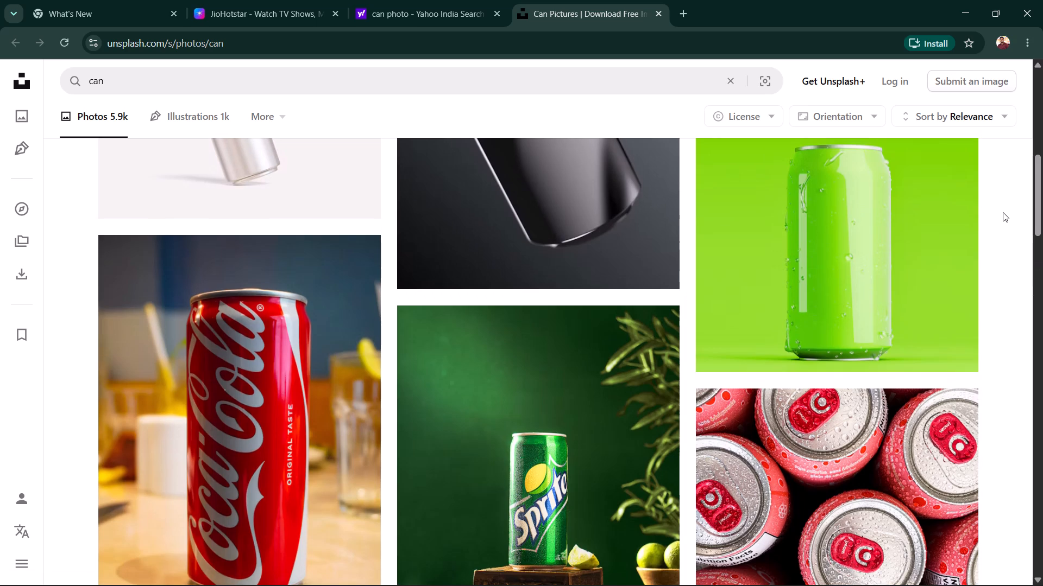
scroll(1003, 212, "up", 2)
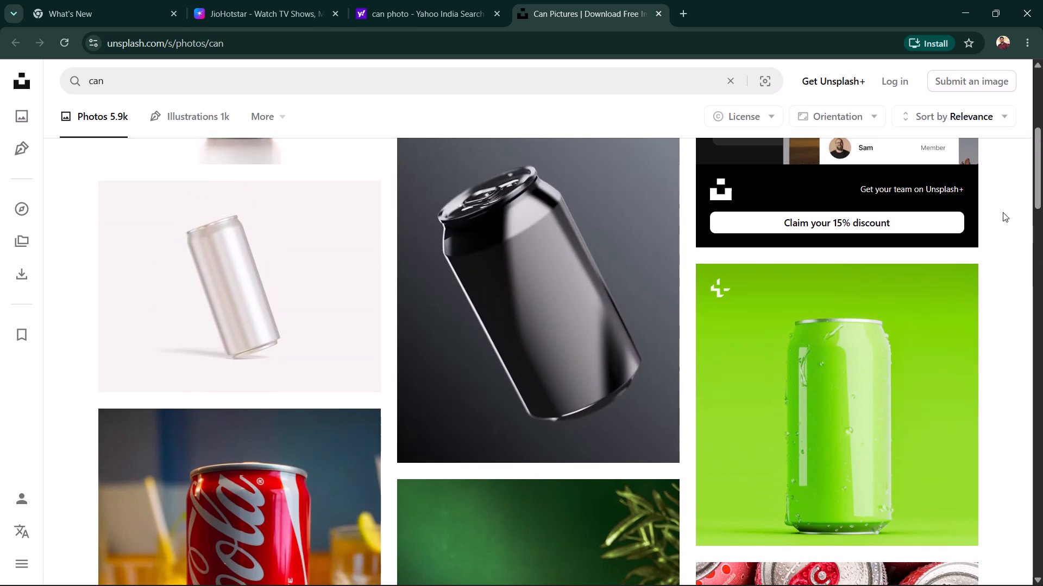
scroll(1003, 212, "down", 3)
scroll(277, 333, "up", 1)
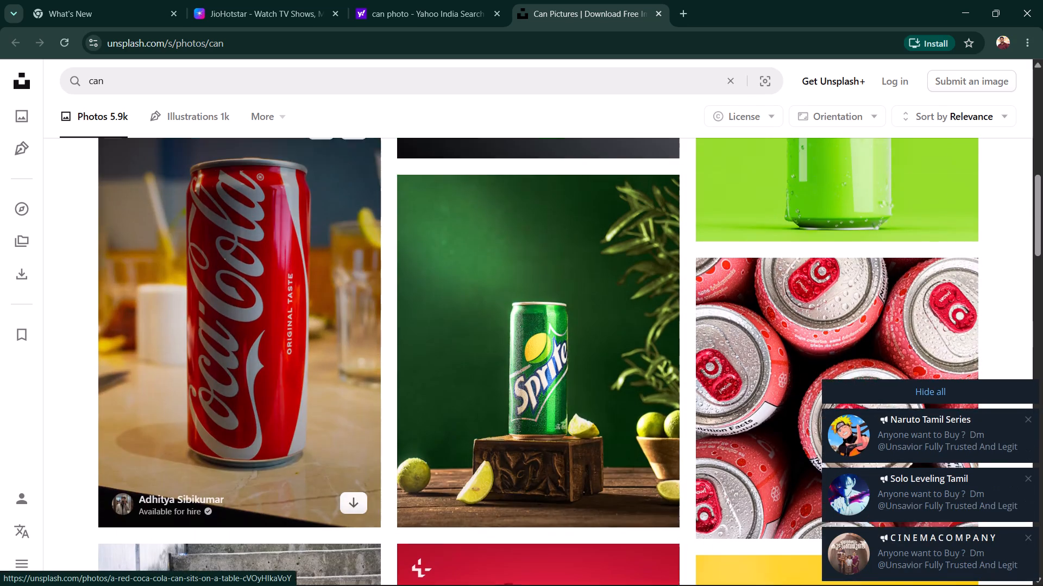
scroll(277, 333, "up", 4)
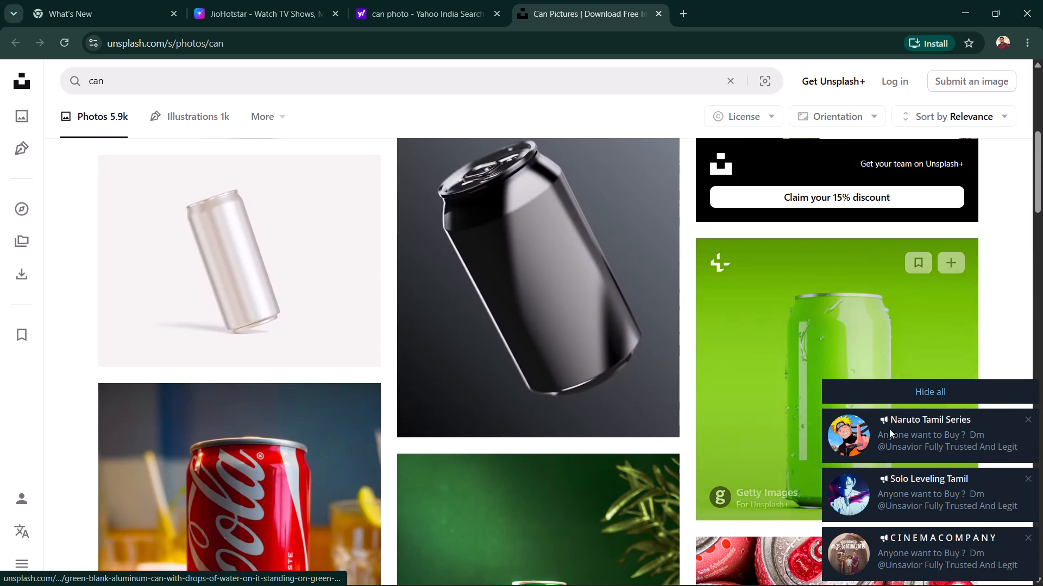
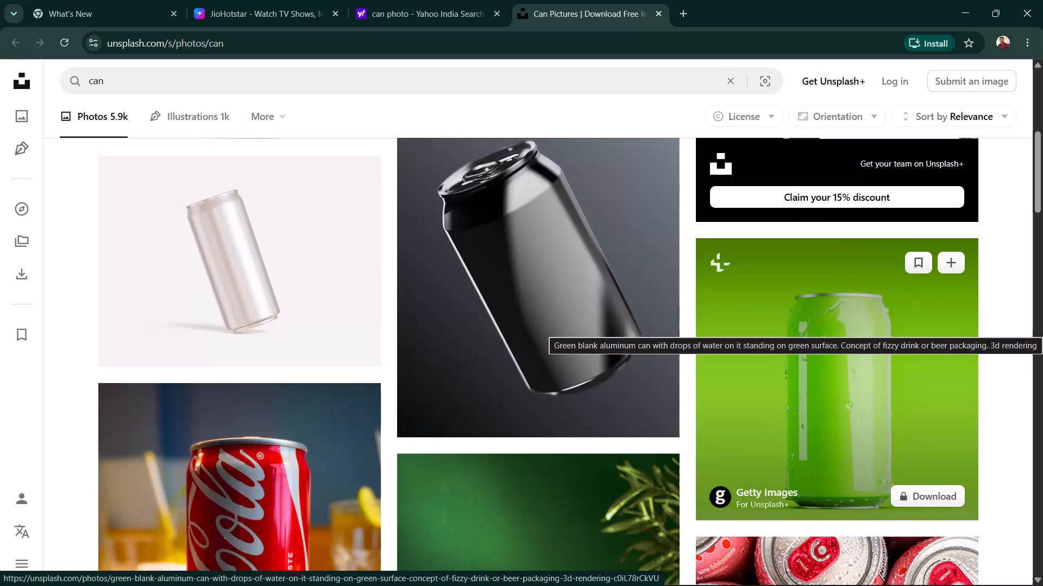
Check the options for the green blank can image, and look further through the Unsplash can photos for a suitable picture.
right_click(830, 327)
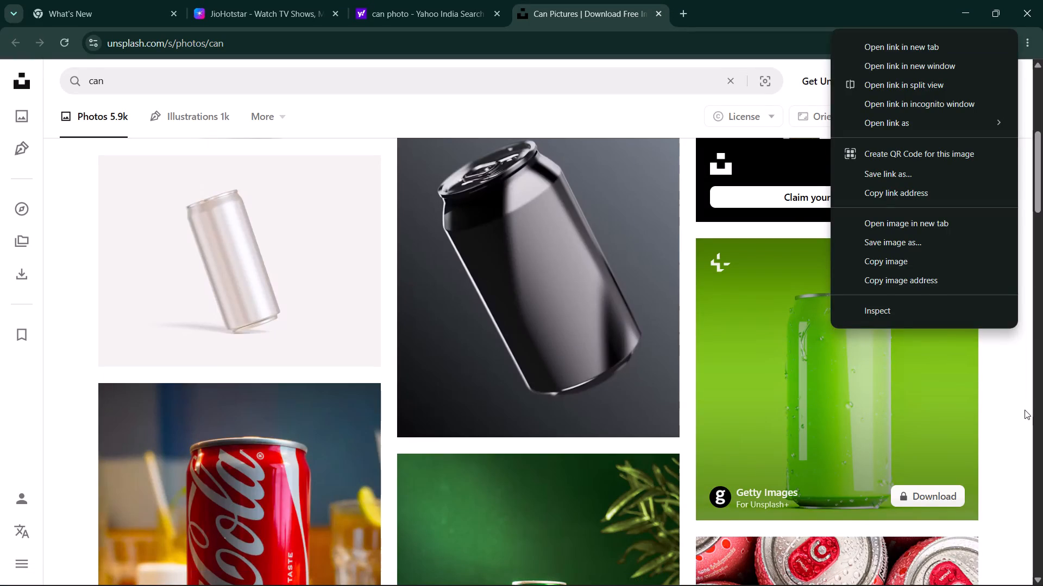
left_click(1024, 411)
scroll(941, 342, "down", 2)
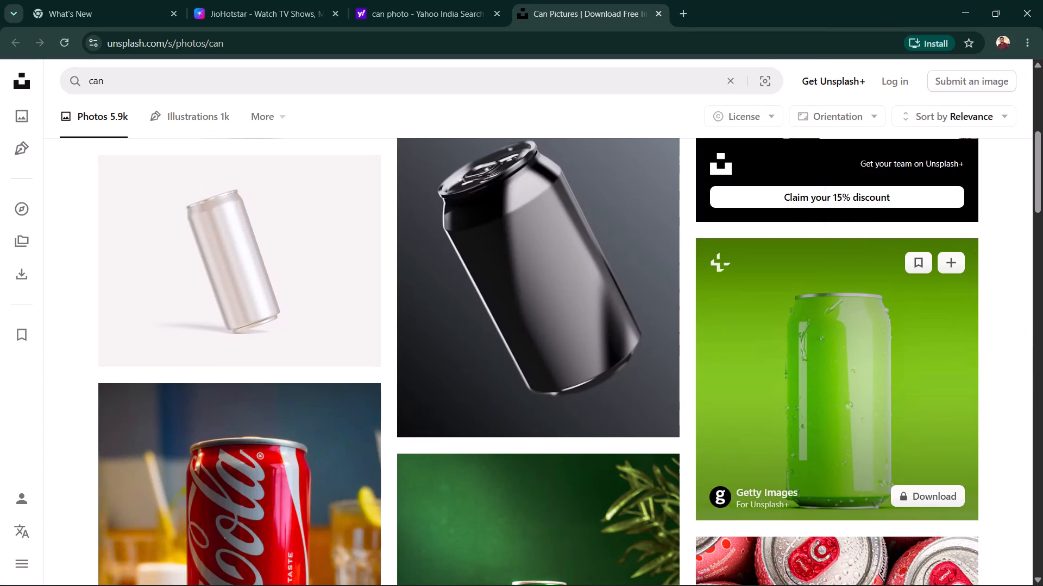
scroll(941, 342, "down", 2)
left_click_drag(1039, 187, 1035, 237)
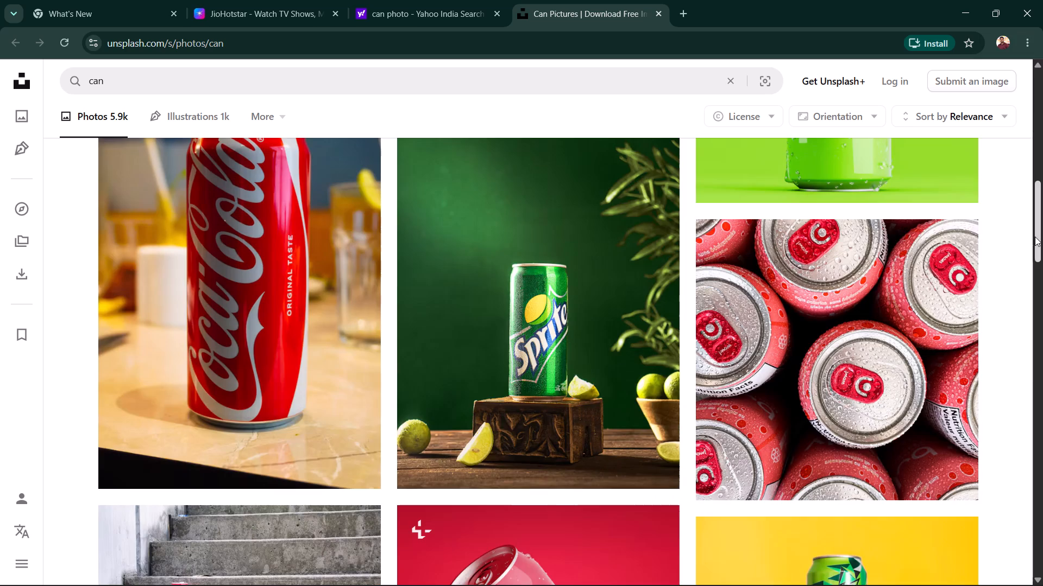
Browse the rest of the Unsplash can photo results down to the end of the page.
scroll(975, 284, "down", 5)
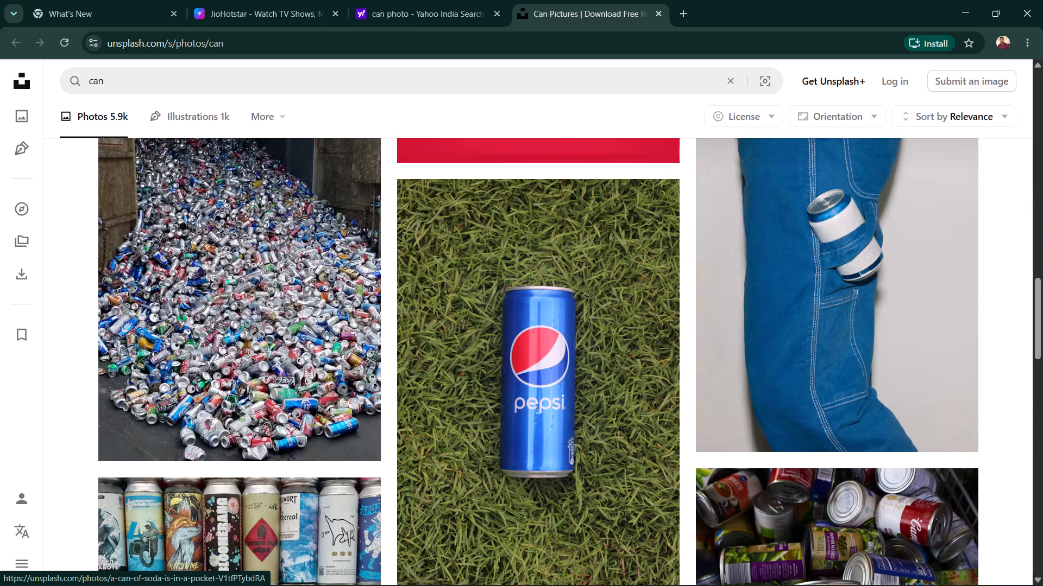
scroll(975, 284, "down", 11)
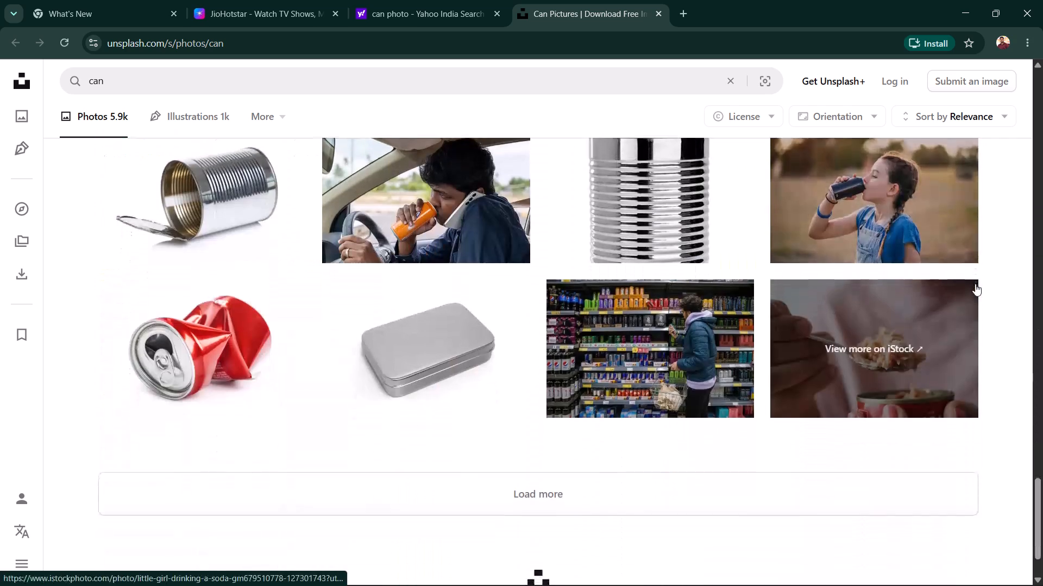
scroll(975, 284, "down", 3)
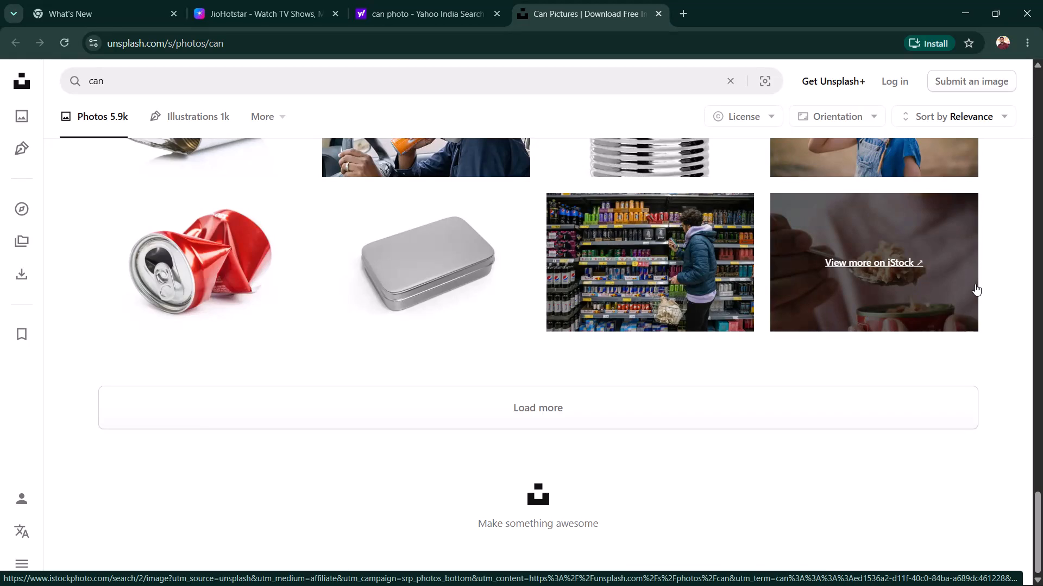
Switch to the blank desktop wallpaper design in Canva and search its elements for "biryani".
left_click(964, 4)
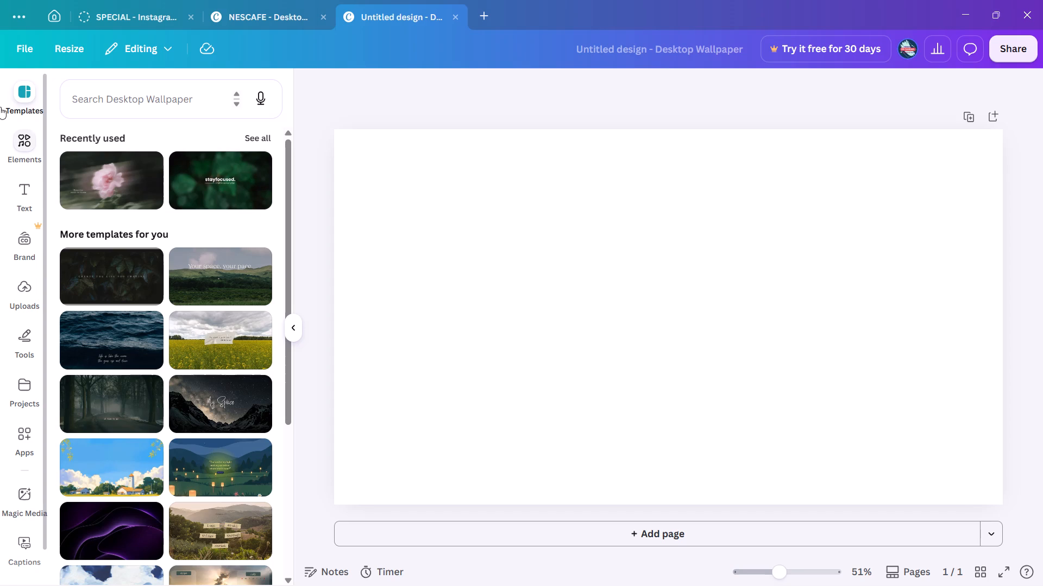
left_click(24, 158)
left_click(145, 100)
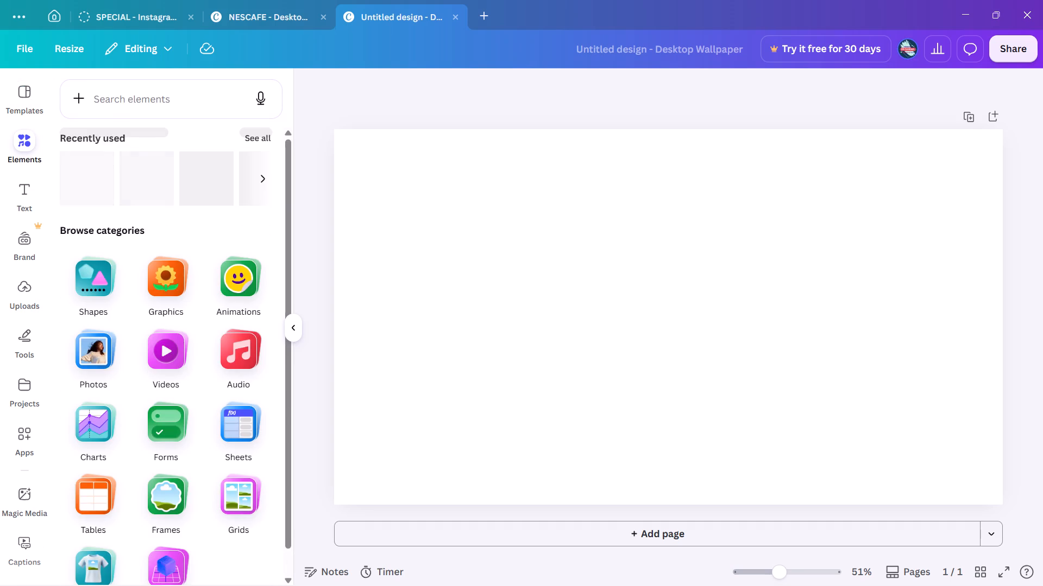
type("biryani")
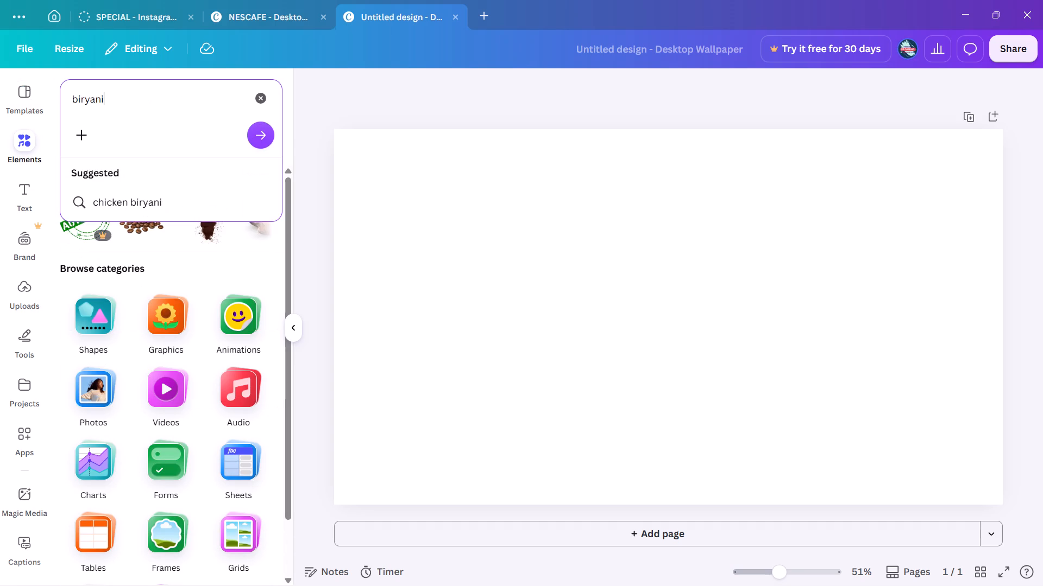
key("Return")
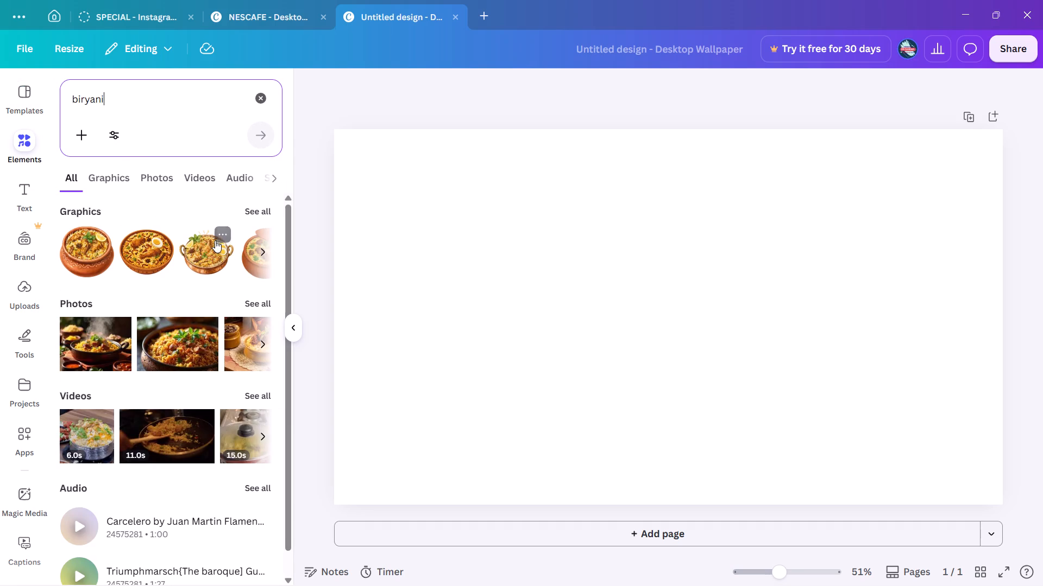
Look through the biryani graphics and photos for a picture that suits the wallpaper.
left_click(97, 175)
scroll(205, 377, "down", 1)
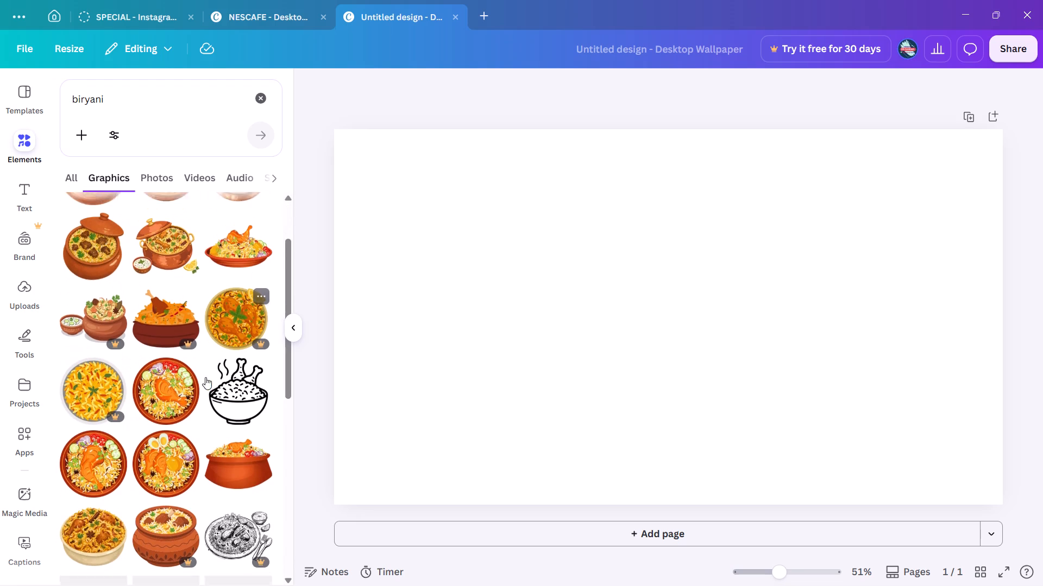
scroll(205, 377, "down", 1)
left_click(143, 173)
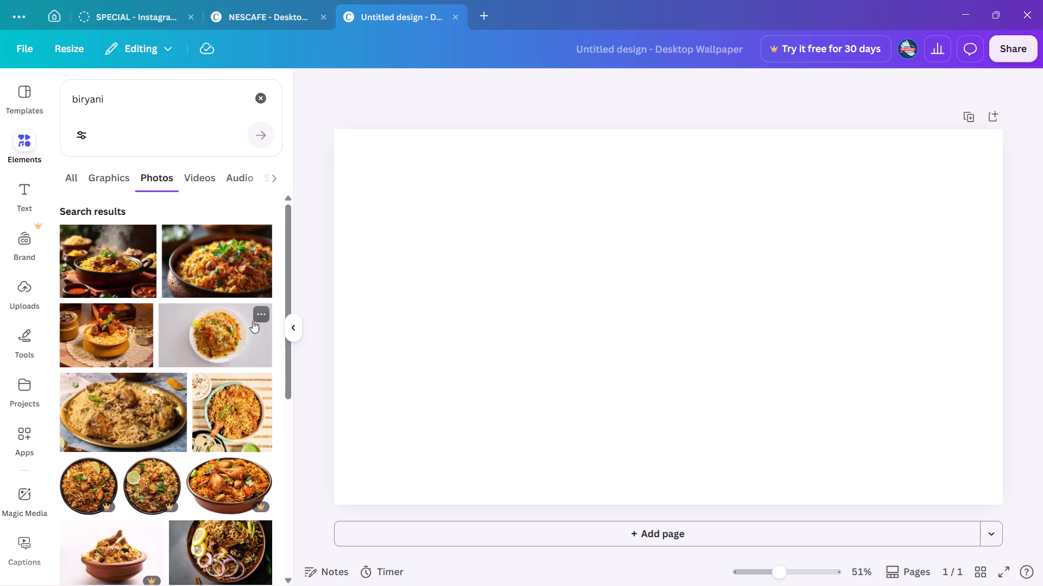
scroll(253, 321, "down", 1)
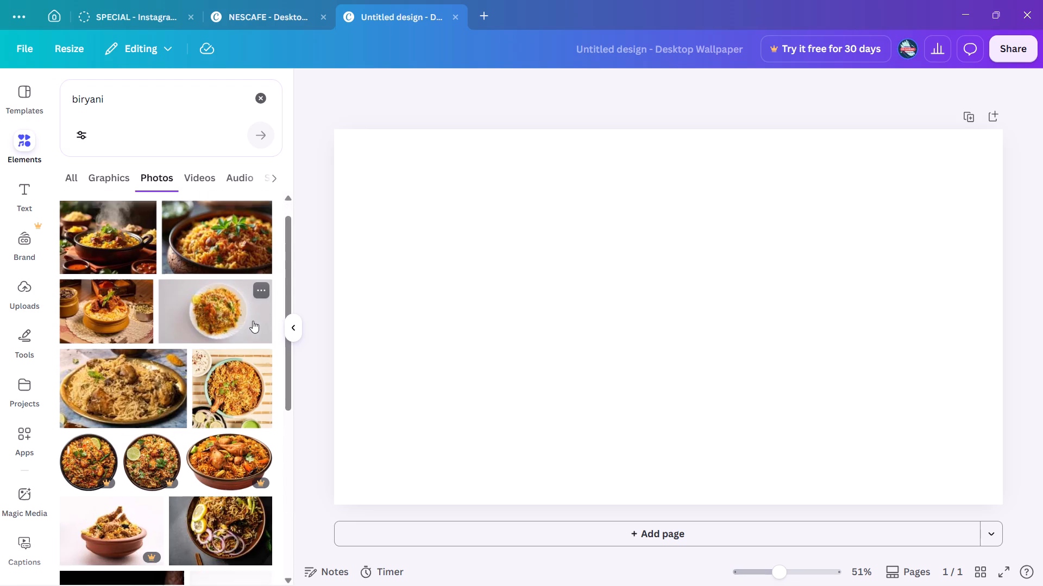
scroll(253, 321, "down", 2)
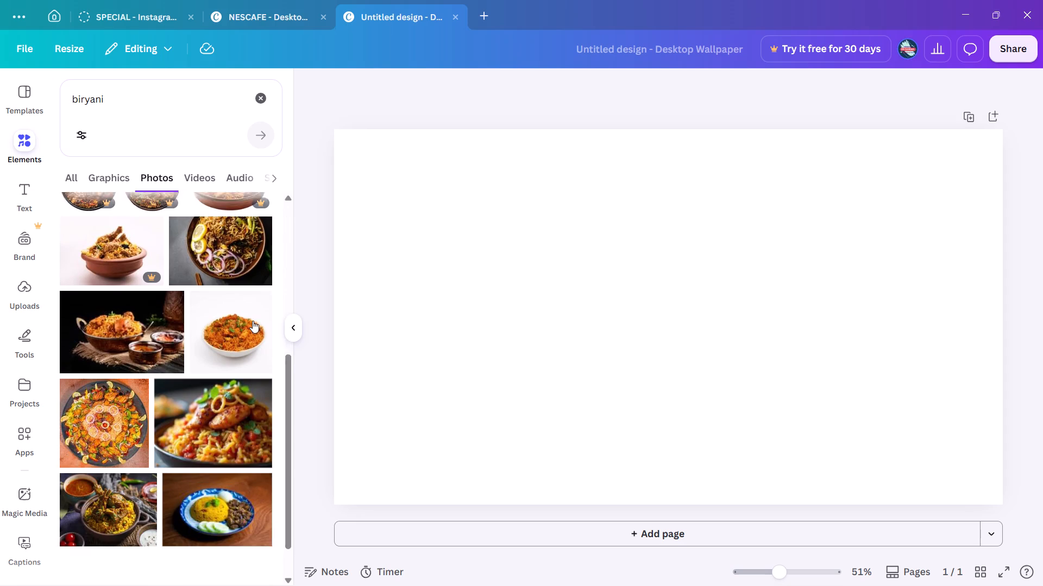
scroll(253, 321, "down", 4)
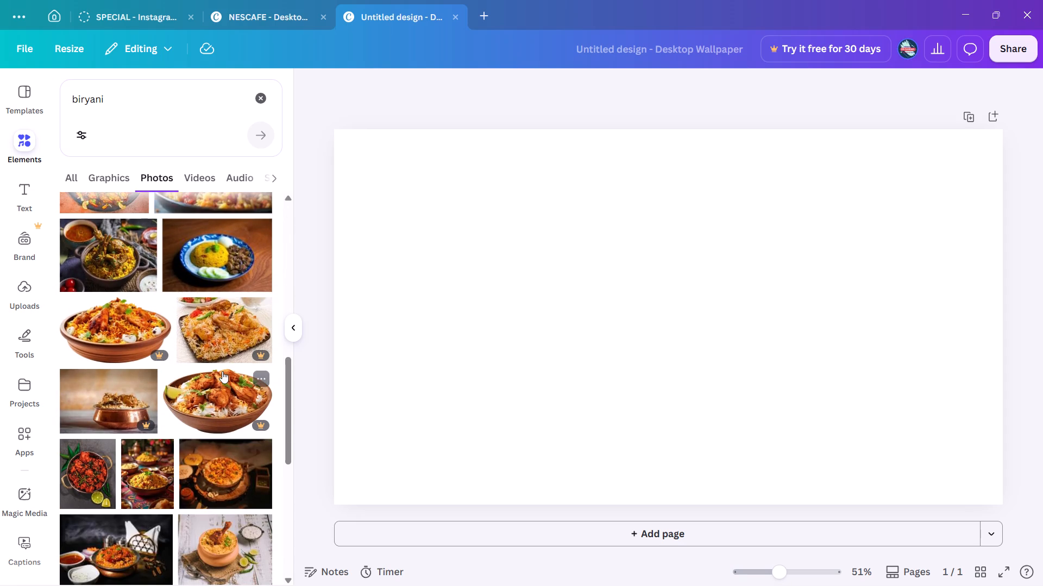
scroll(203, 410, "up", 1)
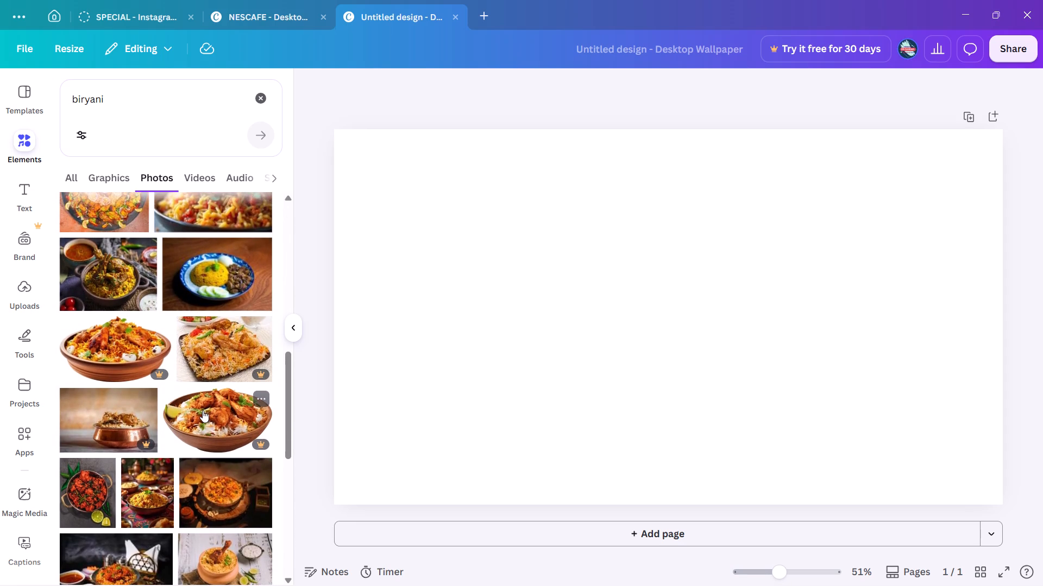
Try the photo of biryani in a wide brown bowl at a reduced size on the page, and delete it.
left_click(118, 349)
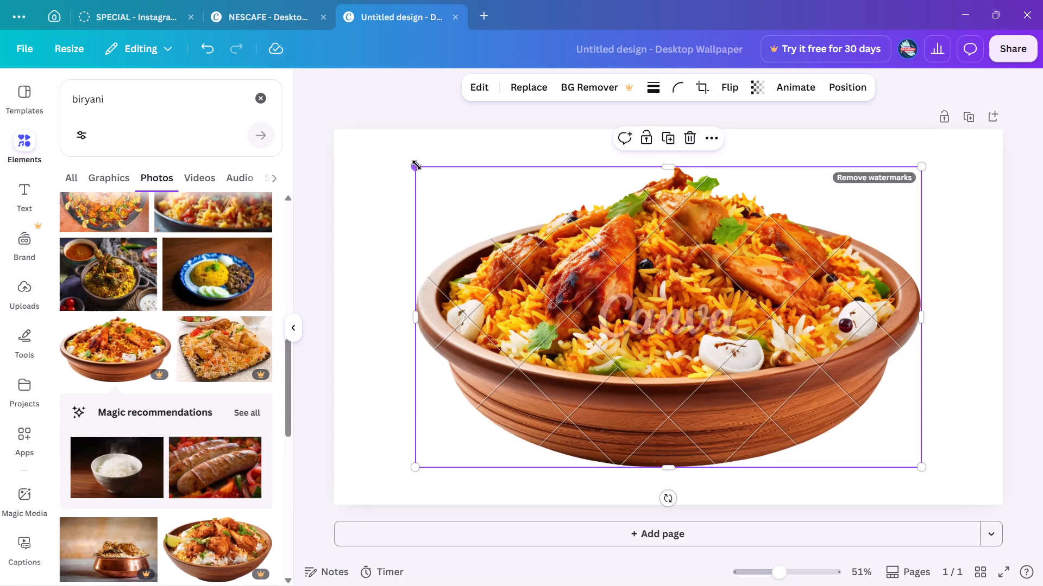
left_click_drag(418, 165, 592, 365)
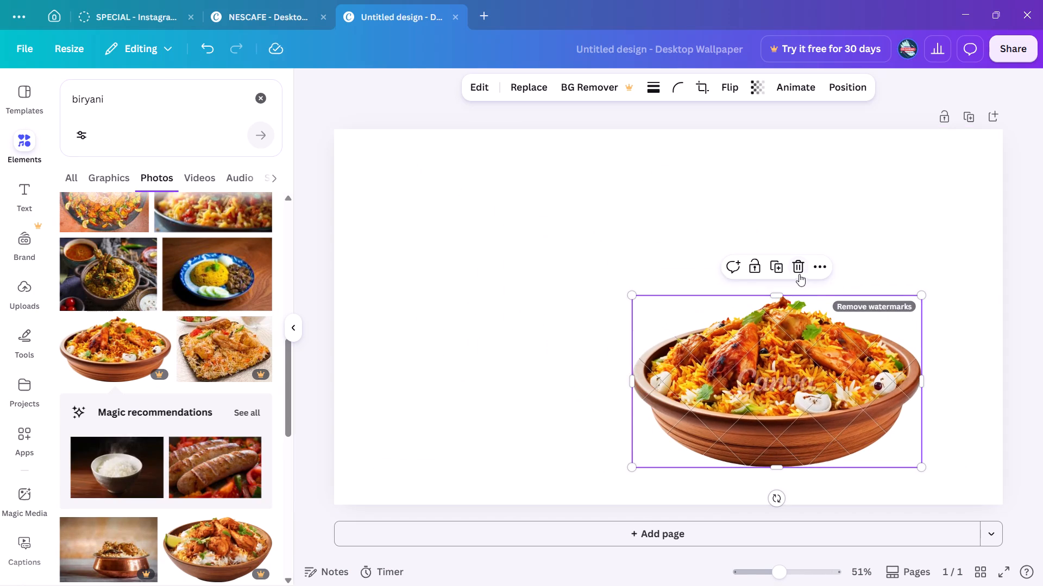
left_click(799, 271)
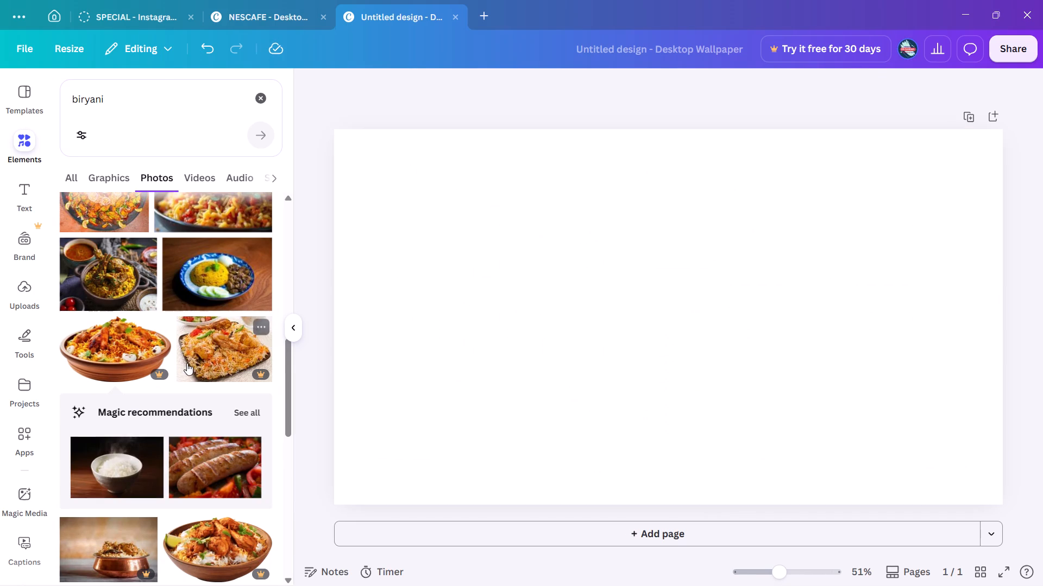
Add the photo of biryani on a white plate with a plain grey background, centred horizontally and slightly below the page's middle.
scroll(187, 363, "down", 3)
scroll(187, 363, "up", 1)
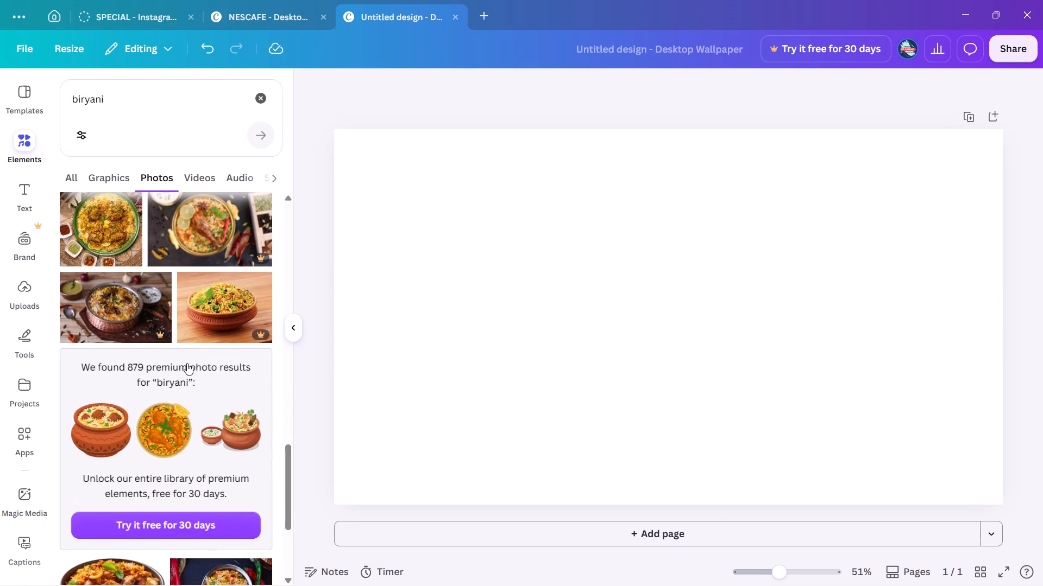
scroll(187, 363, "up", 4)
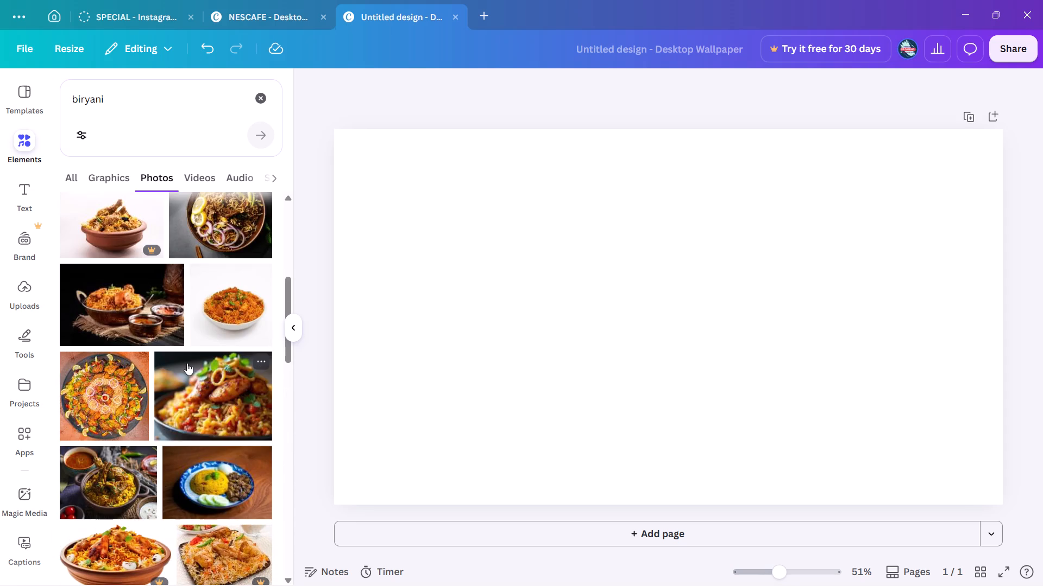
scroll(187, 363, "up", 4)
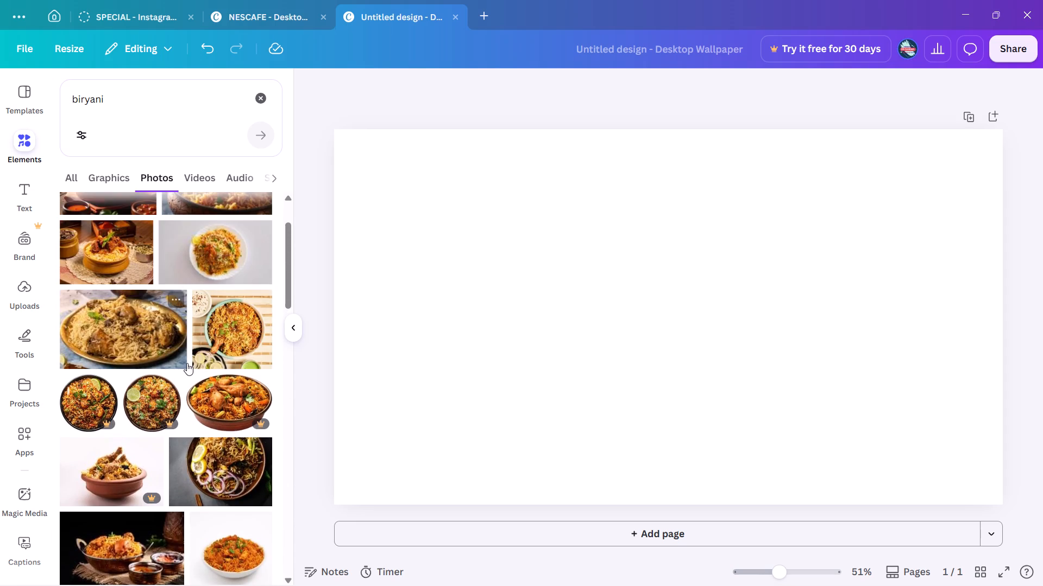
scroll(187, 363, "up", 2)
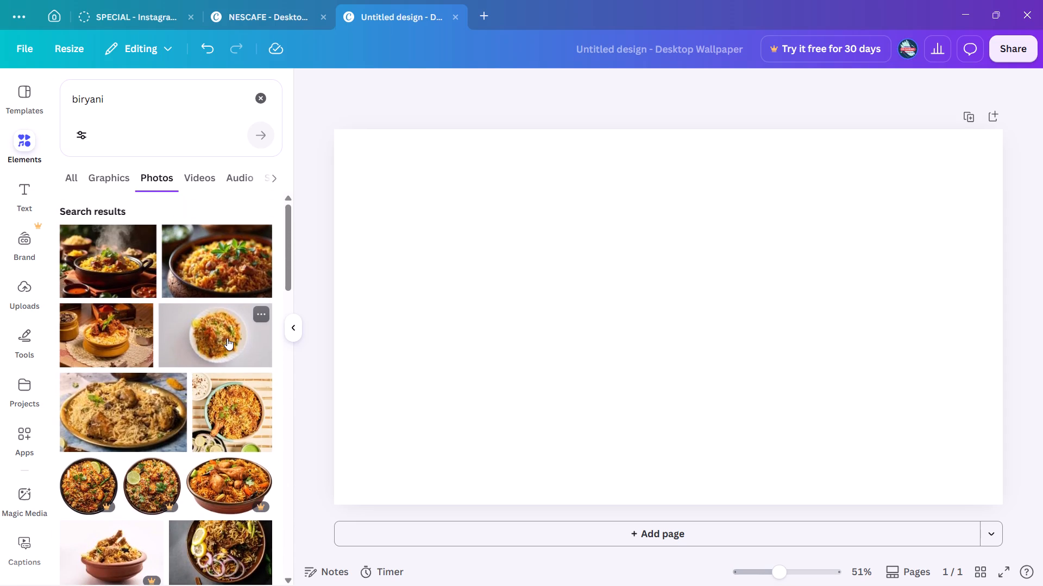
left_click(228, 338)
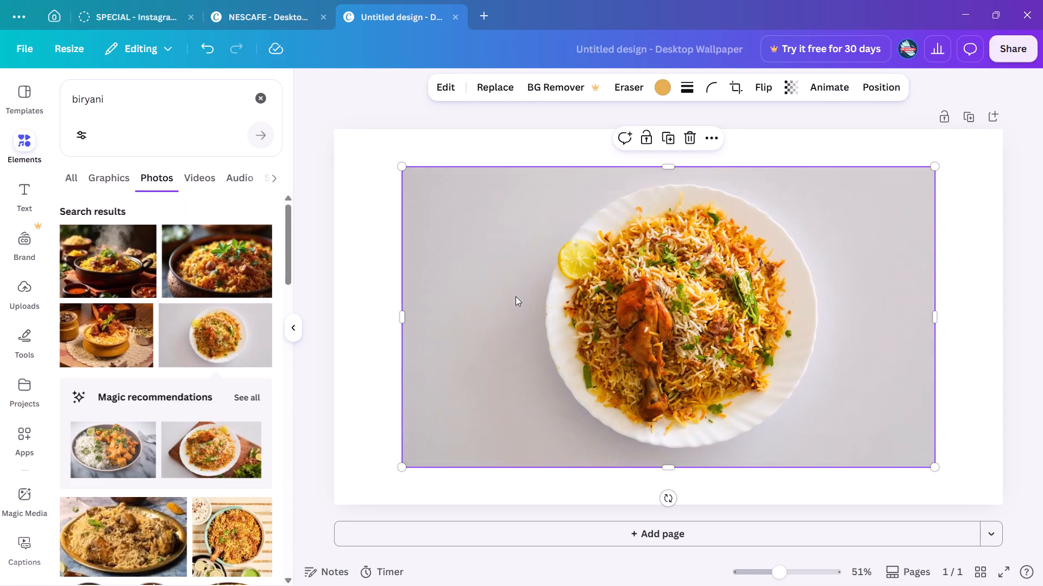
left_click_drag(516, 296, 766, 258)
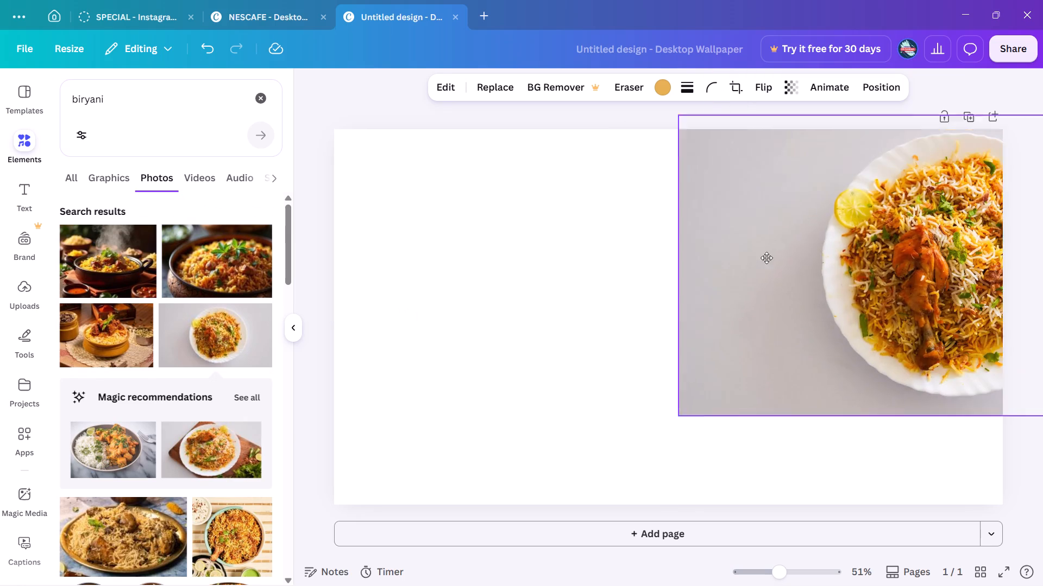
left_click_drag(766, 258, 516, 310)
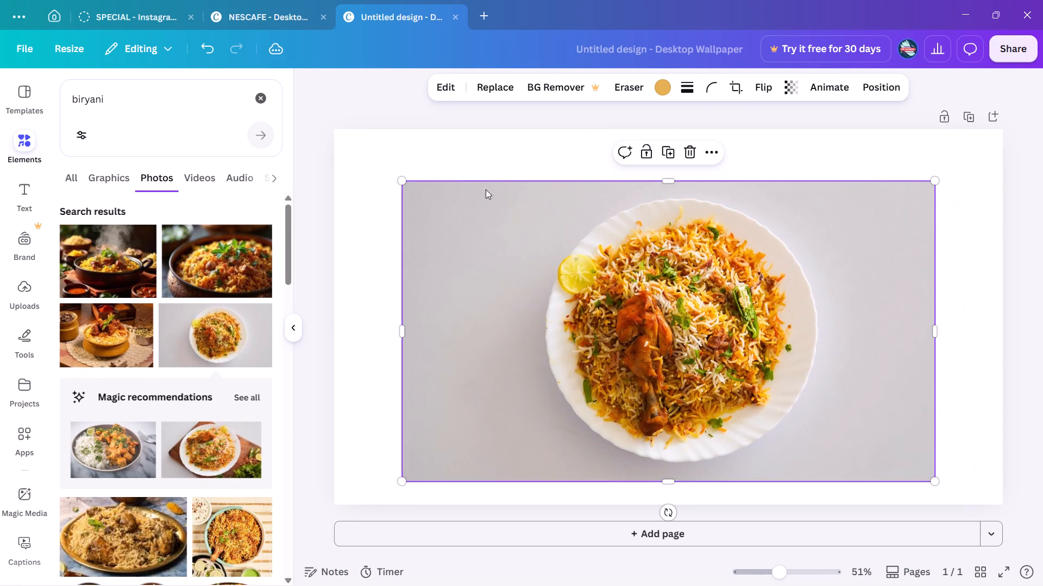
left_click(471, 156)
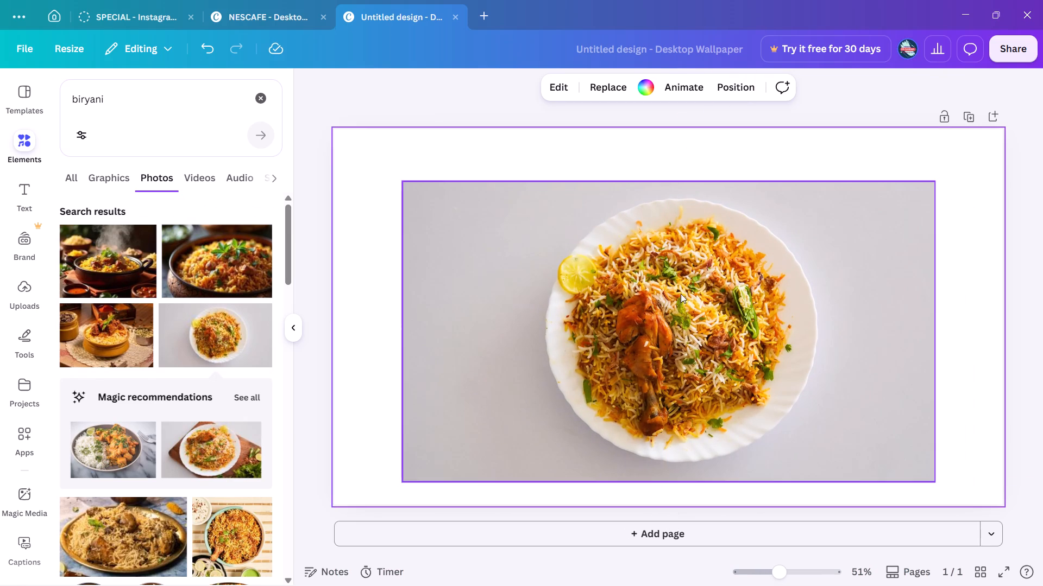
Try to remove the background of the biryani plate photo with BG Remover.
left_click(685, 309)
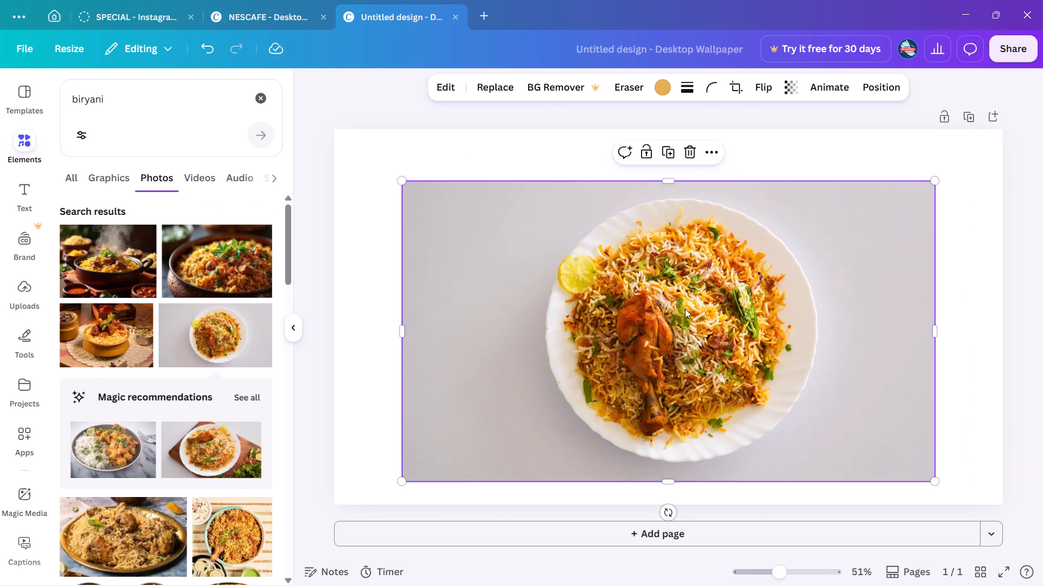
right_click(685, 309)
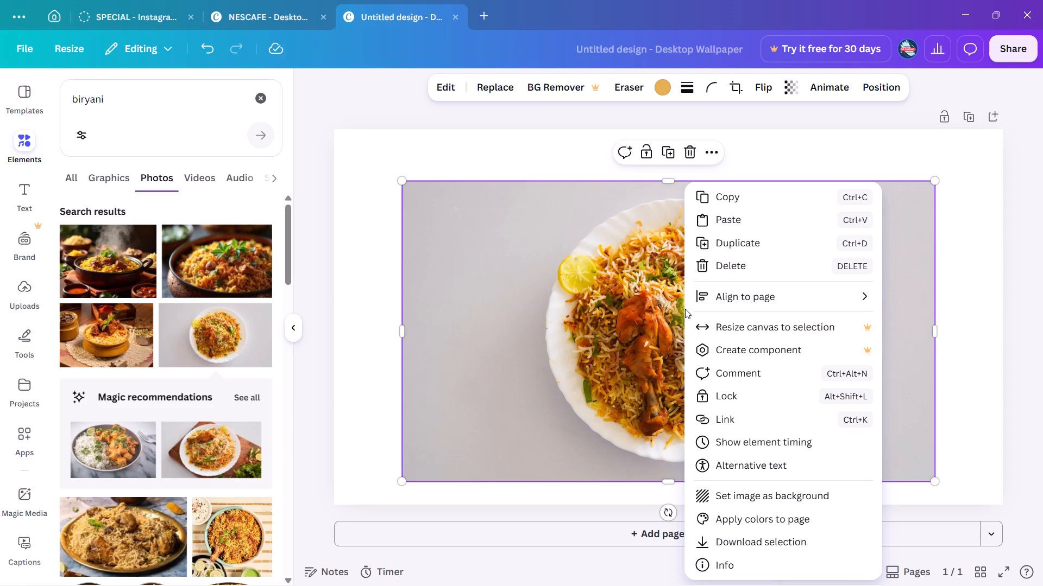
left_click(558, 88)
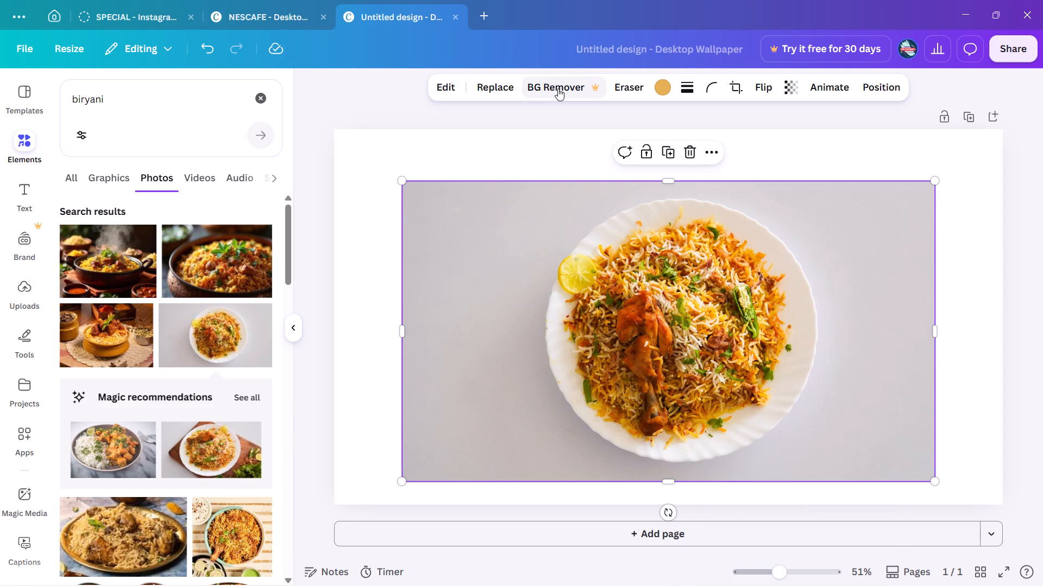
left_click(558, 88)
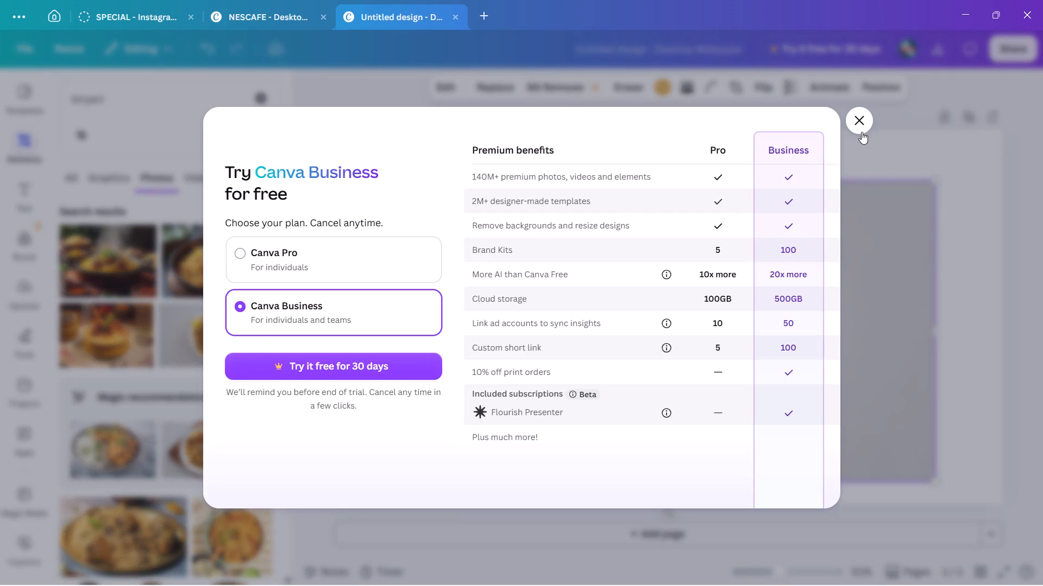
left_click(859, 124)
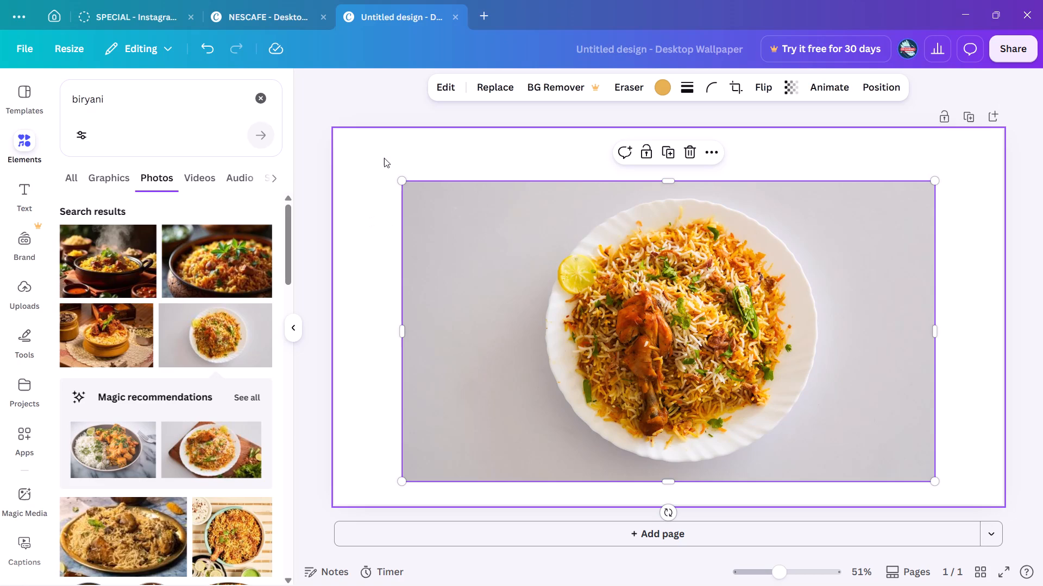
Add a black rounded rectangle from the recently used shapes in the elements library over the biryani photo.
left_click(27, 153)
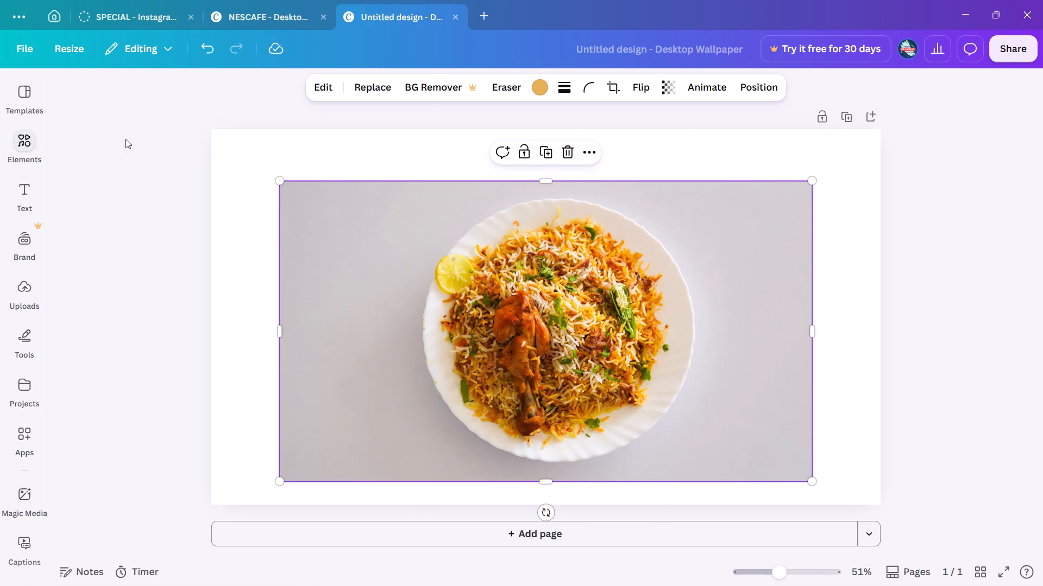
left_click(27, 150)
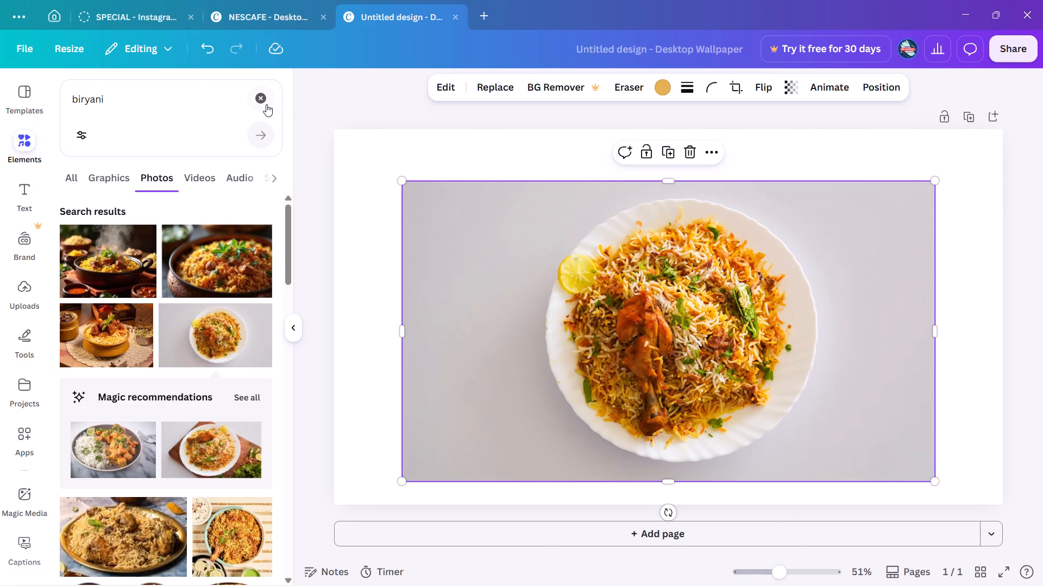
left_click(260, 100)
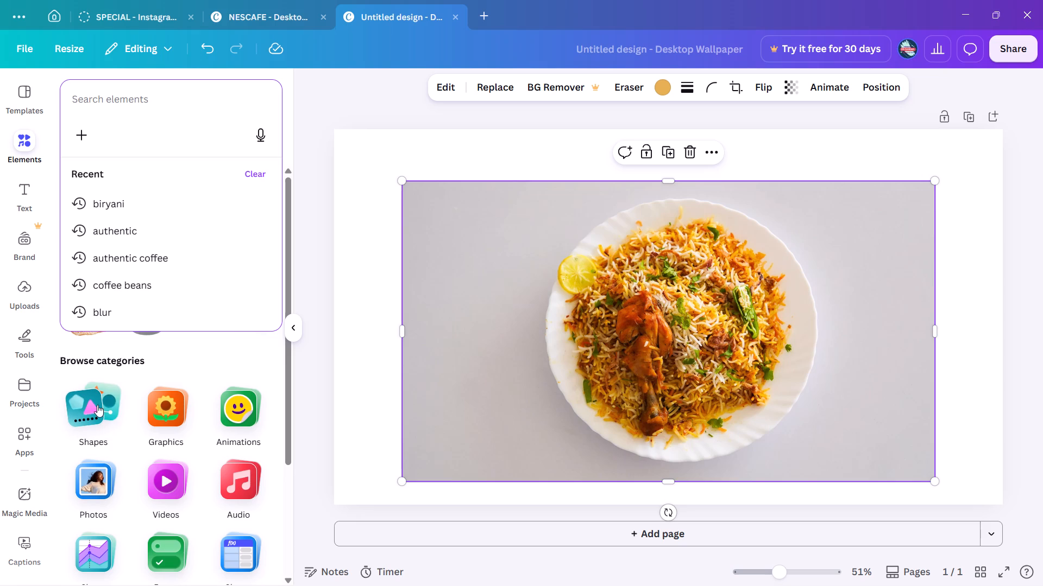
left_click(96, 406)
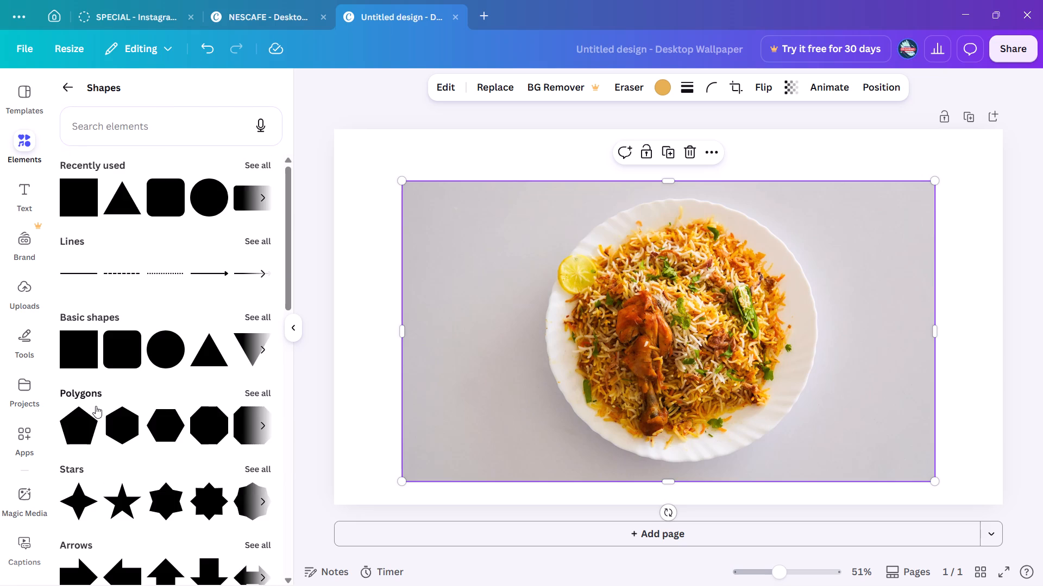
left_click(268, 193)
scroll(172, 364, "down", 2)
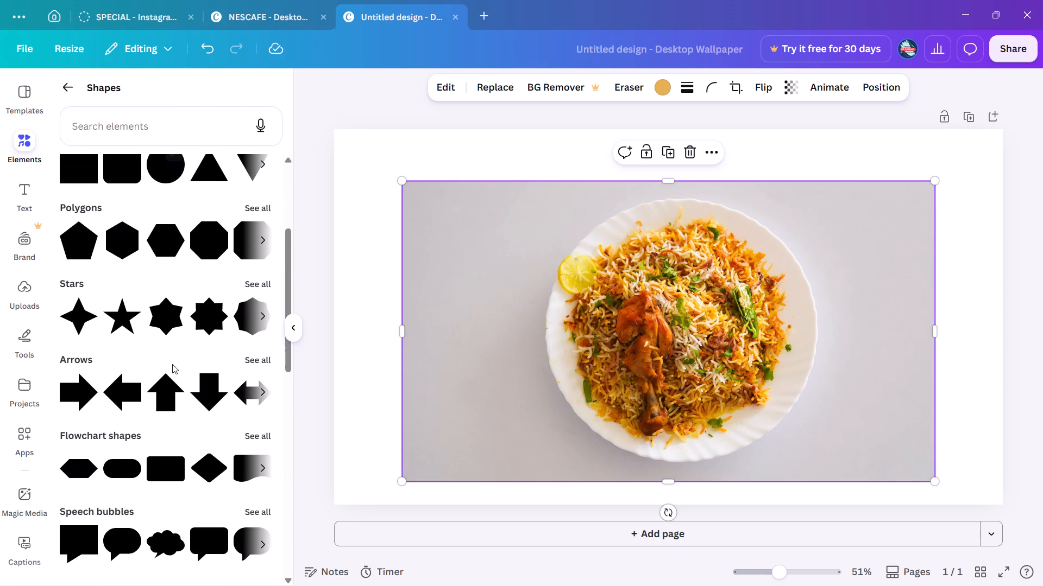
scroll(172, 364, "down", 6)
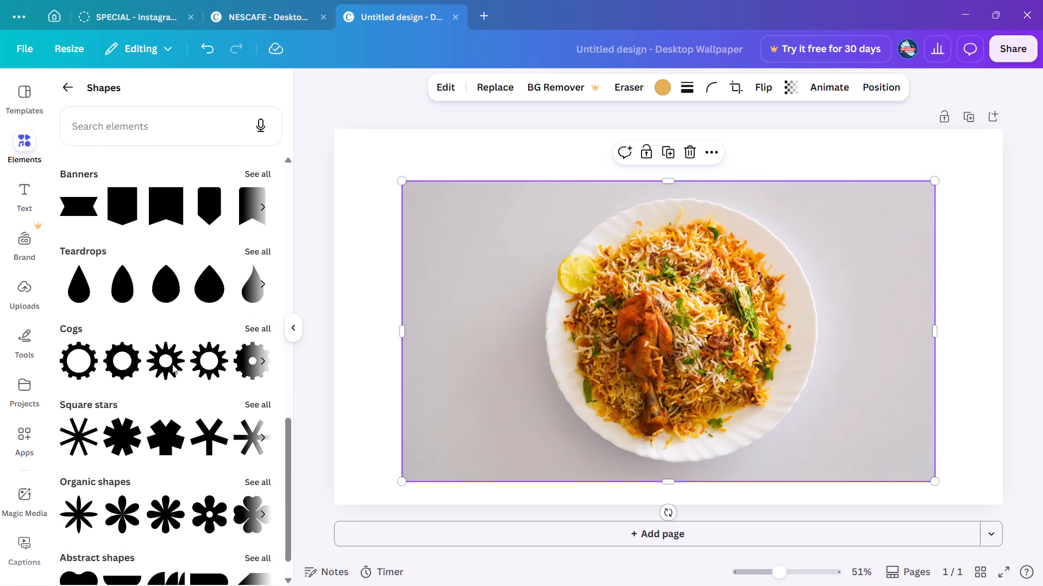
scroll(172, 364, "down", 3)
scroll(172, 364, "up", 13)
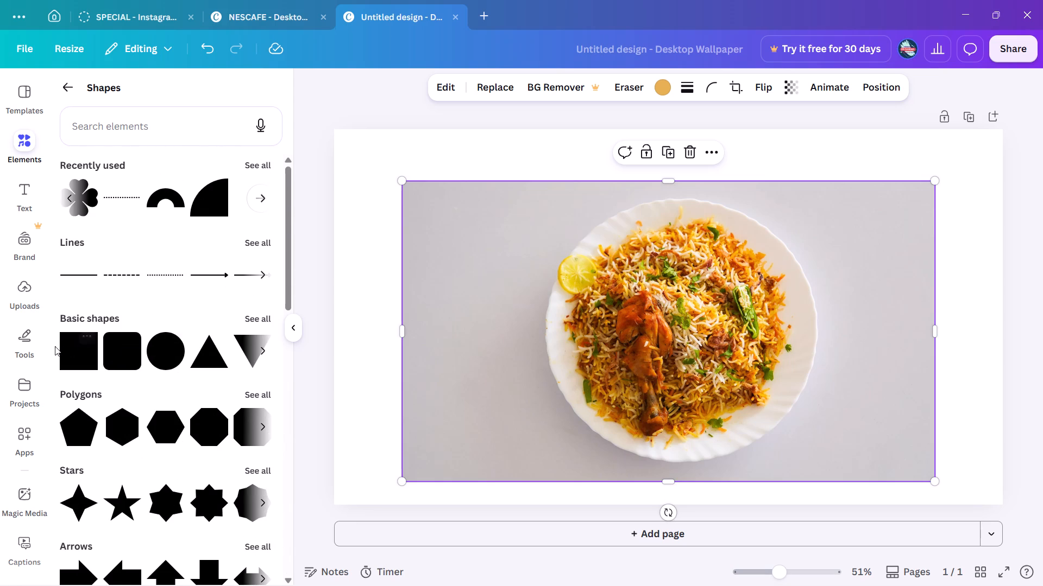
left_click(68, 198)
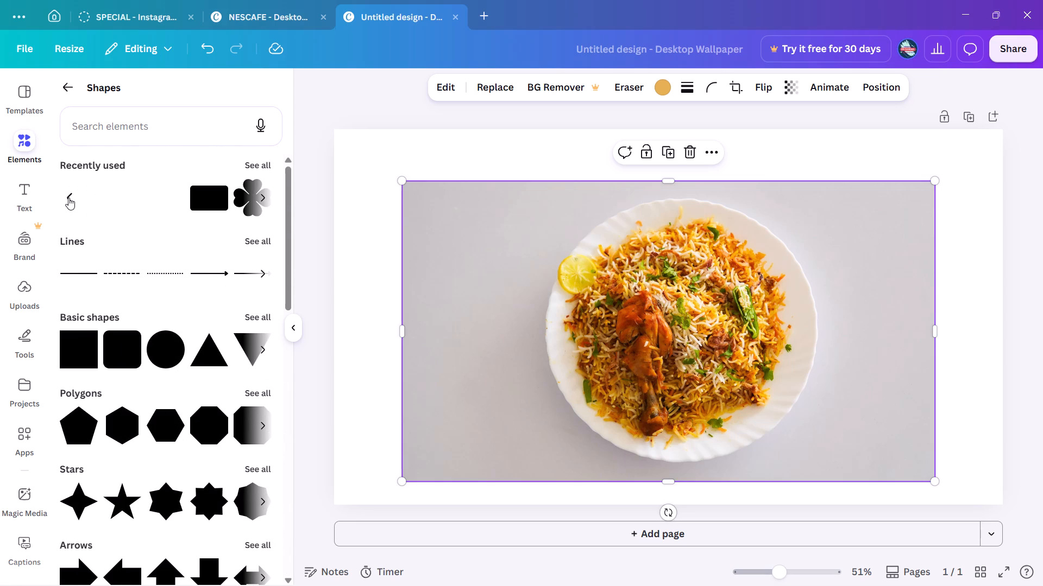
left_click(198, 202)
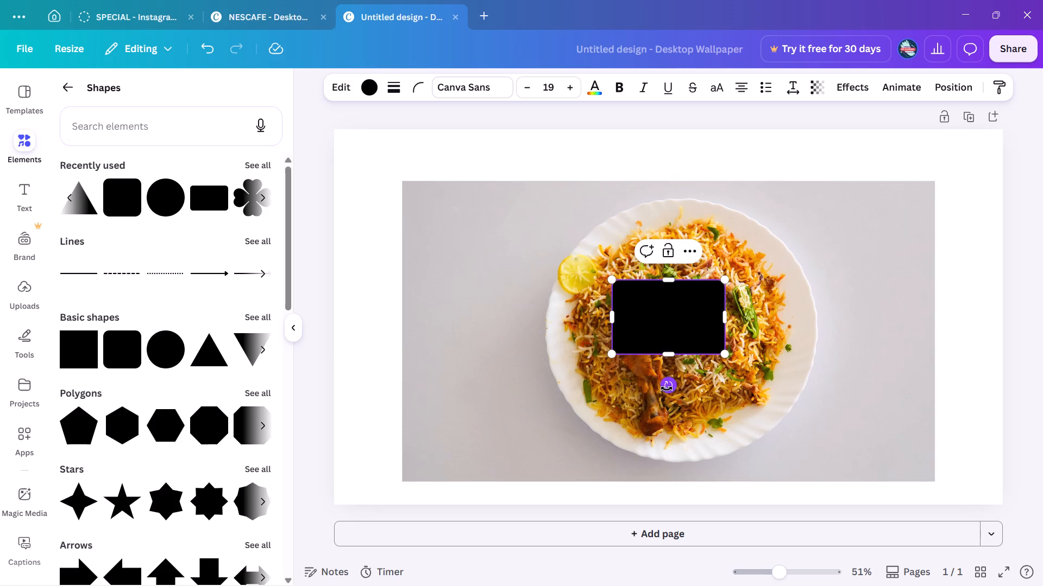
Tilt the black rectangle and lengthen both ends into a diagonal band rising from the page's lower-left to its upper-right area.
left_click_drag(667, 388, 720, 390)
left_click(717, 278)
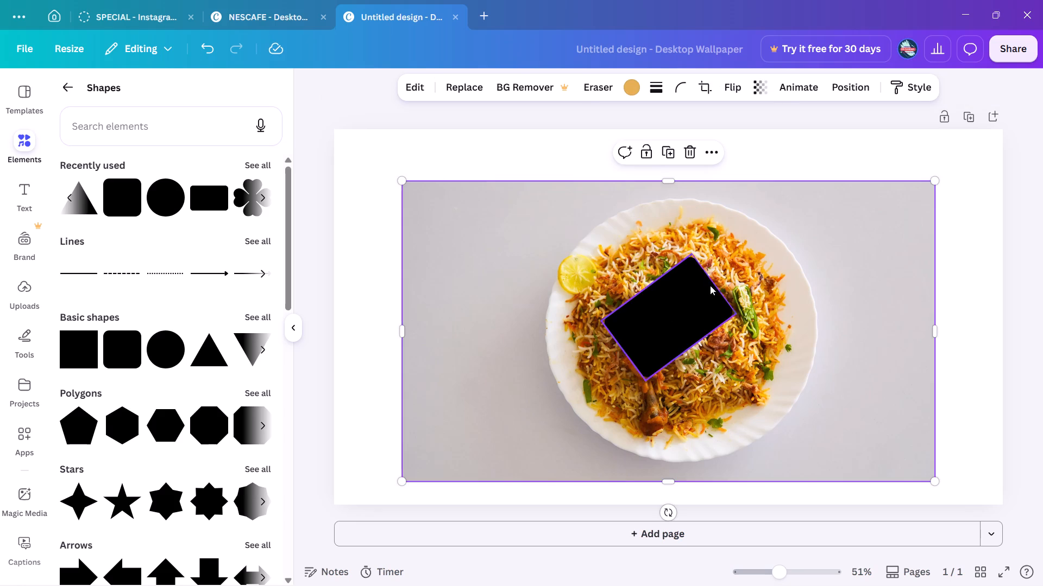
left_click(708, 287)
left_click_drag(714, 281, 912, 170)
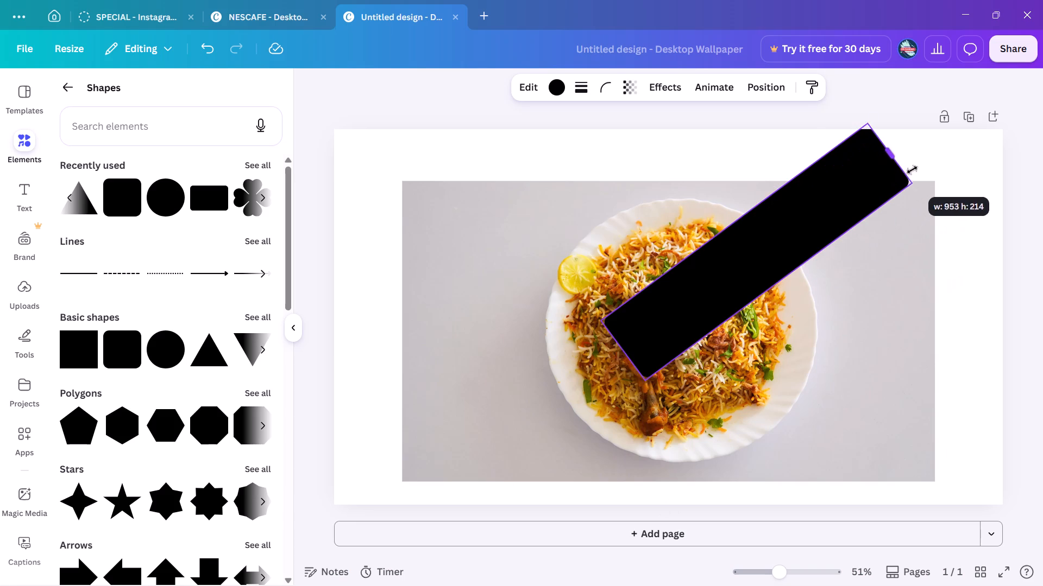
left_click_drag(912, 170, 914, 170)
left_click_drag(620, 352, 585, 366)
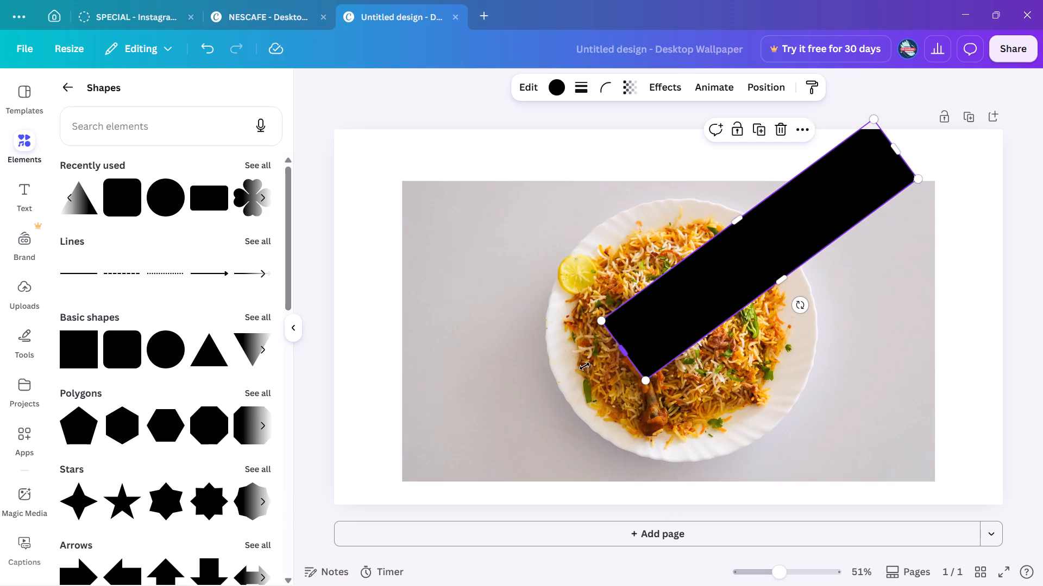
left_click_drag(585, 366, 338, 479)
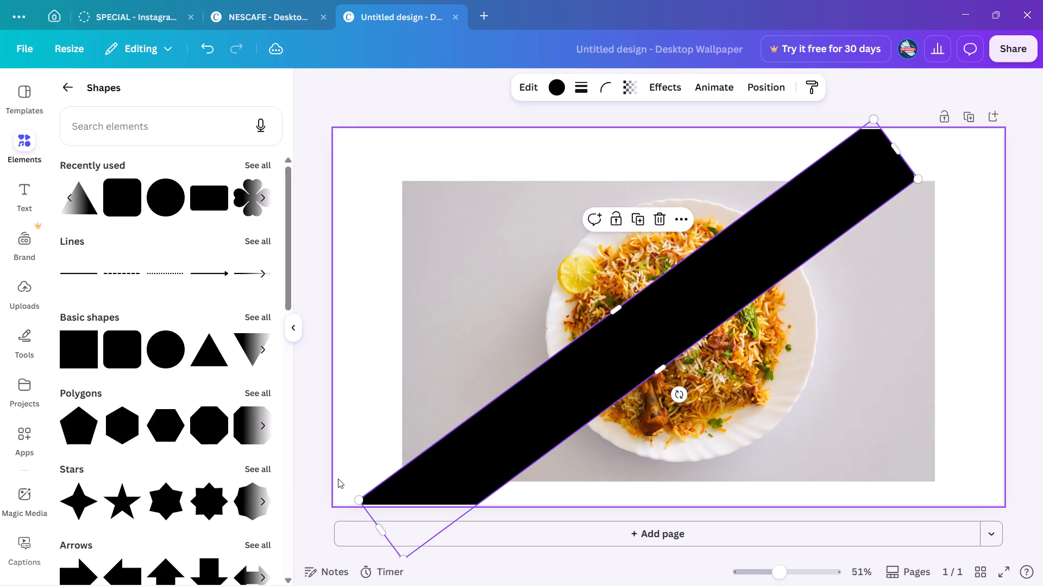
Flatten the band's tilt slightly, and extend both of its ends beyond the page's lower-left and upper-right corners.
left_click_drag(678, 392, 680, 398)
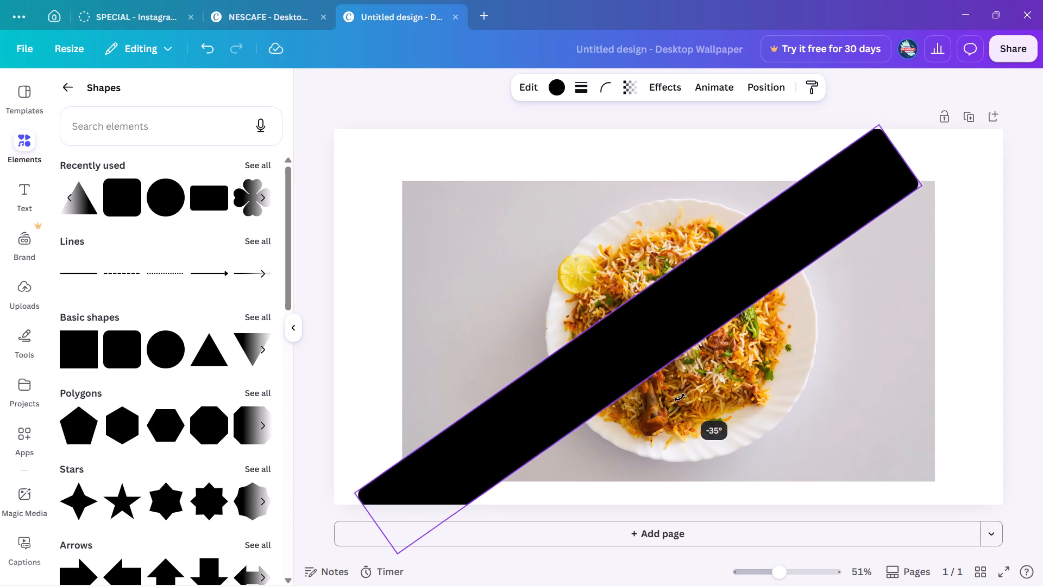
left_click_drag(680, 398, 680, 403)
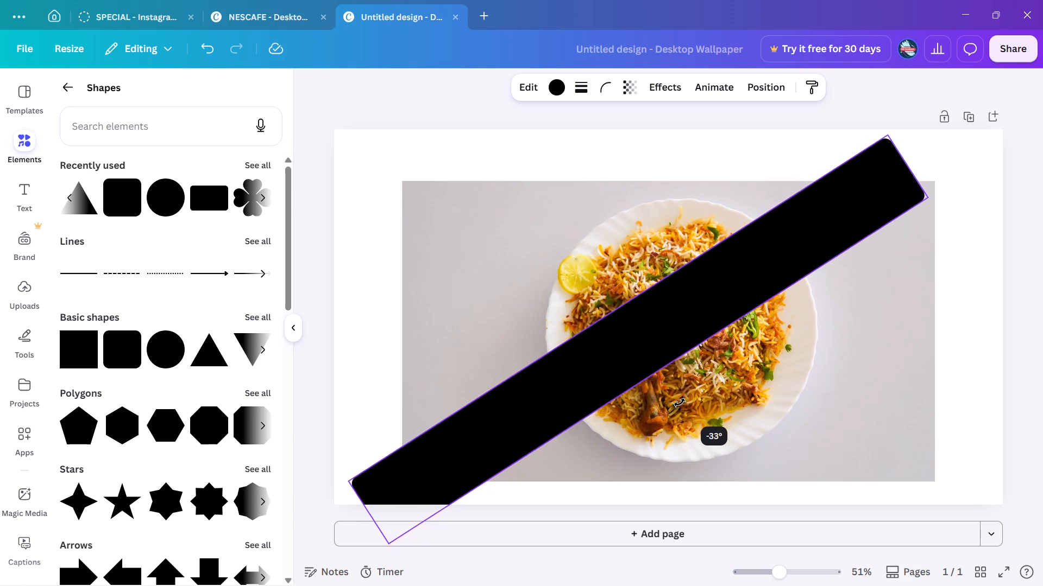
left_click_drag(680, 403, 680, 406)
left_click_drag(619, 339, 618, 321)
left_click_drag(361, 490, 349, 491)
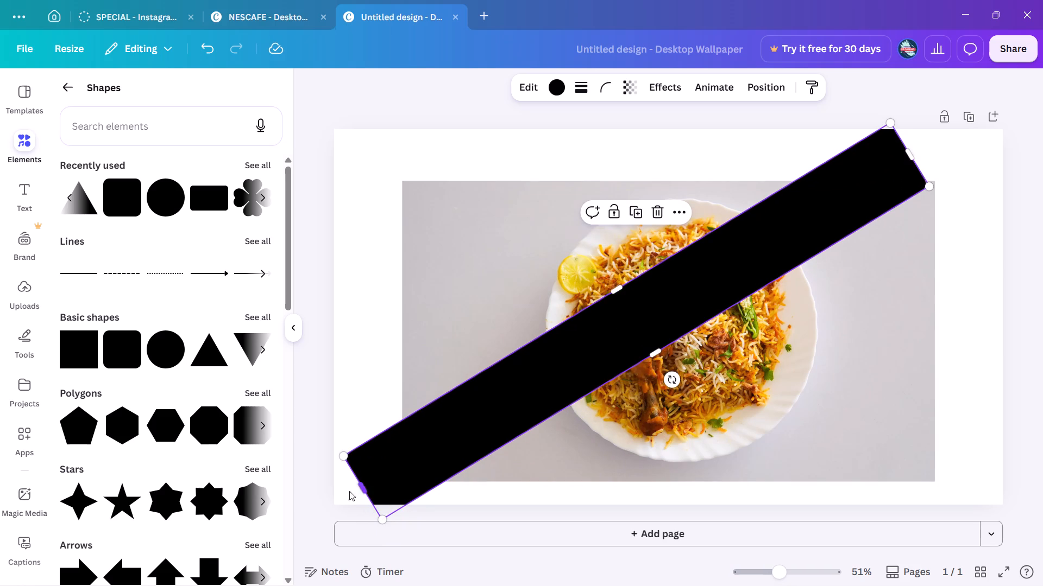
left_click_drag(349, 491, 311, 501)
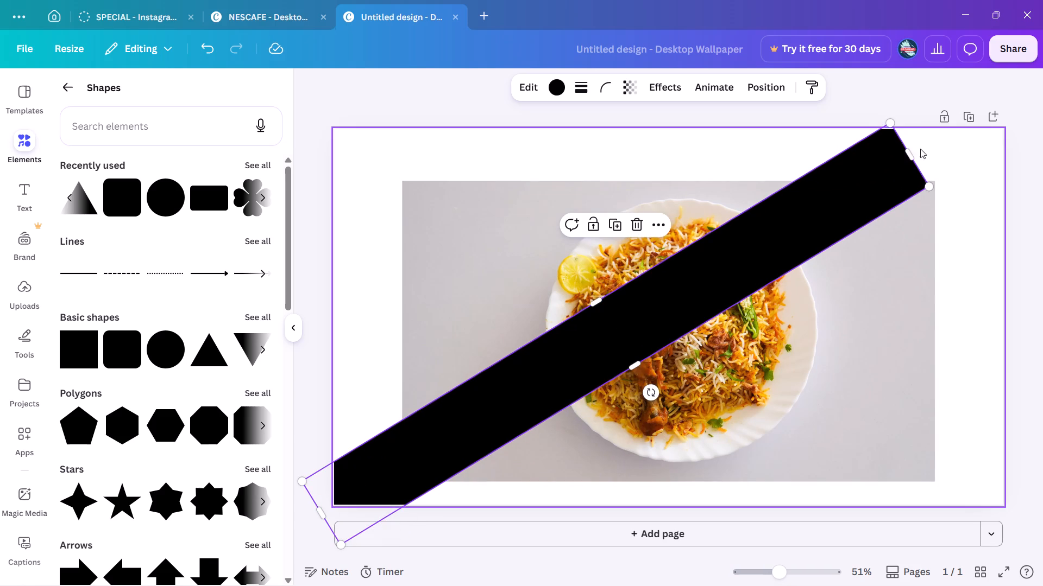
left_click(923, 148)
left_click_drag(911, 155, 1023, 108)
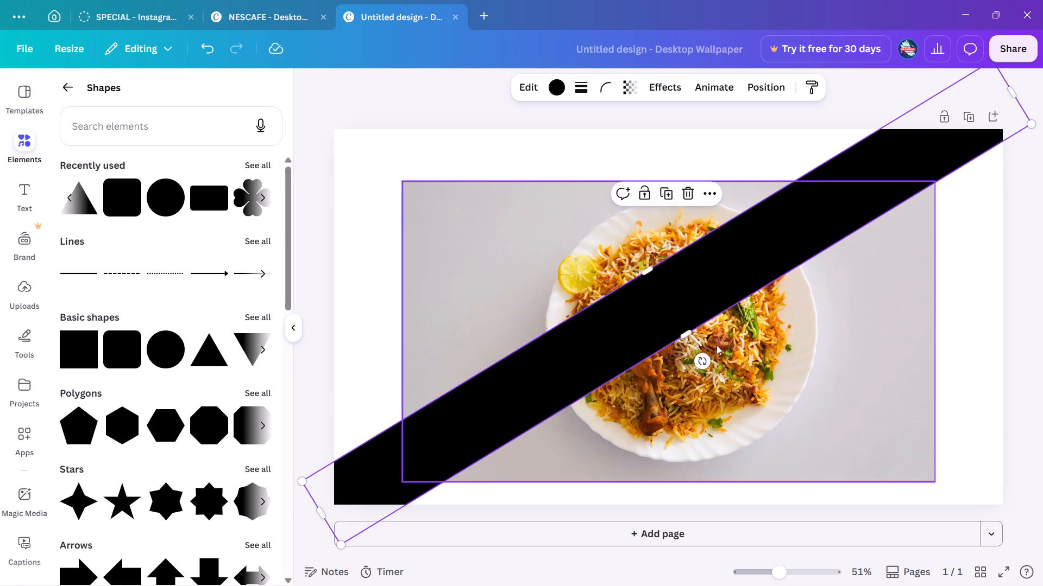
Rotate the black band to an angle of about -26°.
left_click_drag(700, 363, 689, 340)
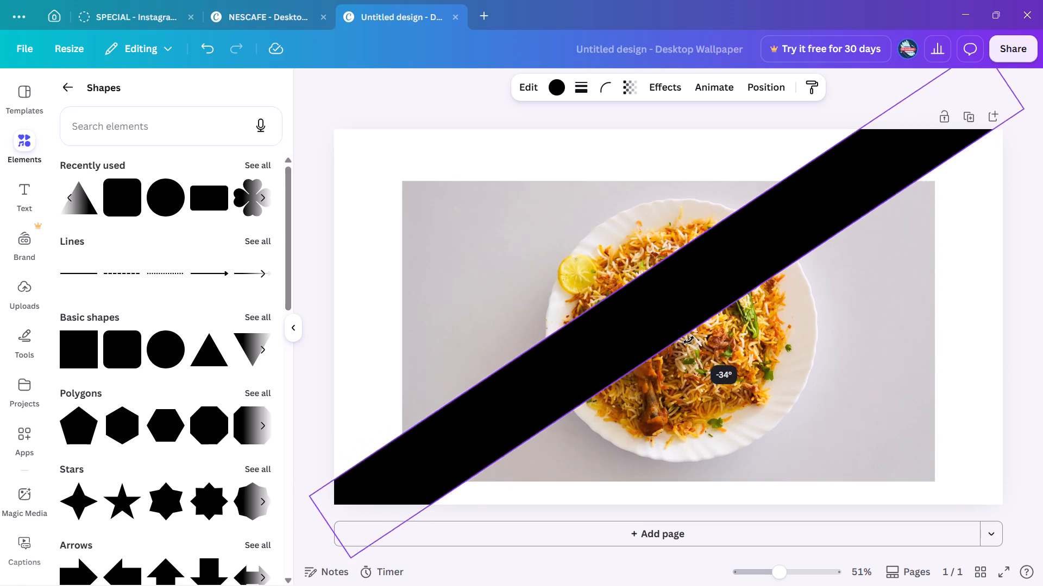
left_click_drag(689, 340, 709, 361)
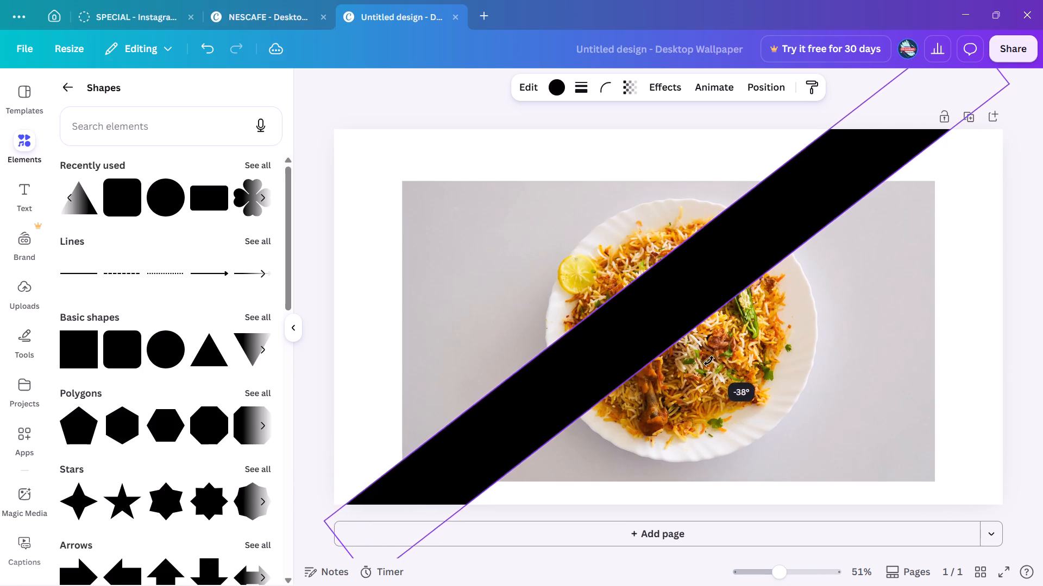
left_click_drag(709, 361, 678, 341)
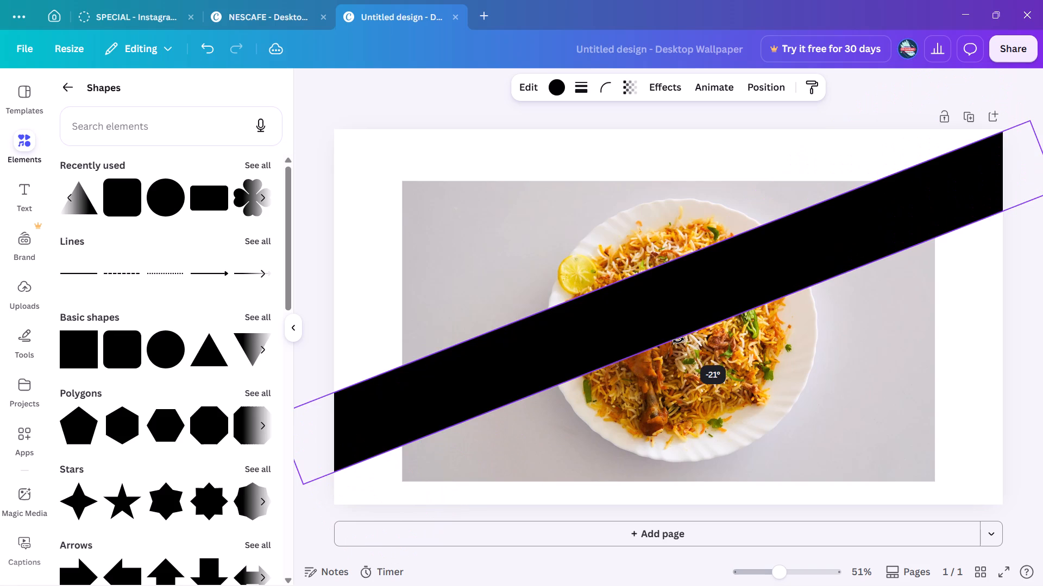
left_click_drag(678, 341, 682, 341)
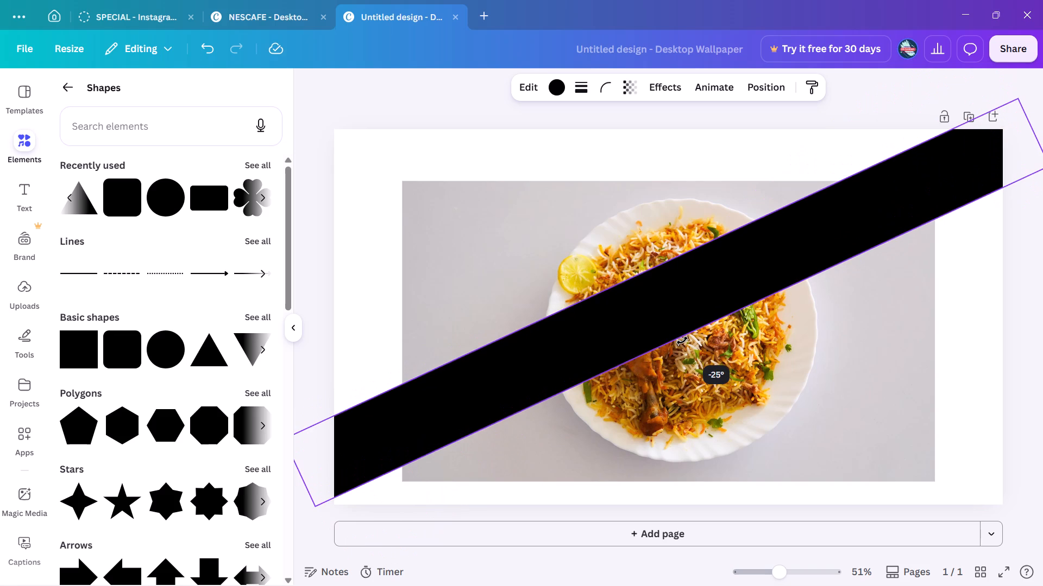
left_click_drag(682, 341, 678, 335)
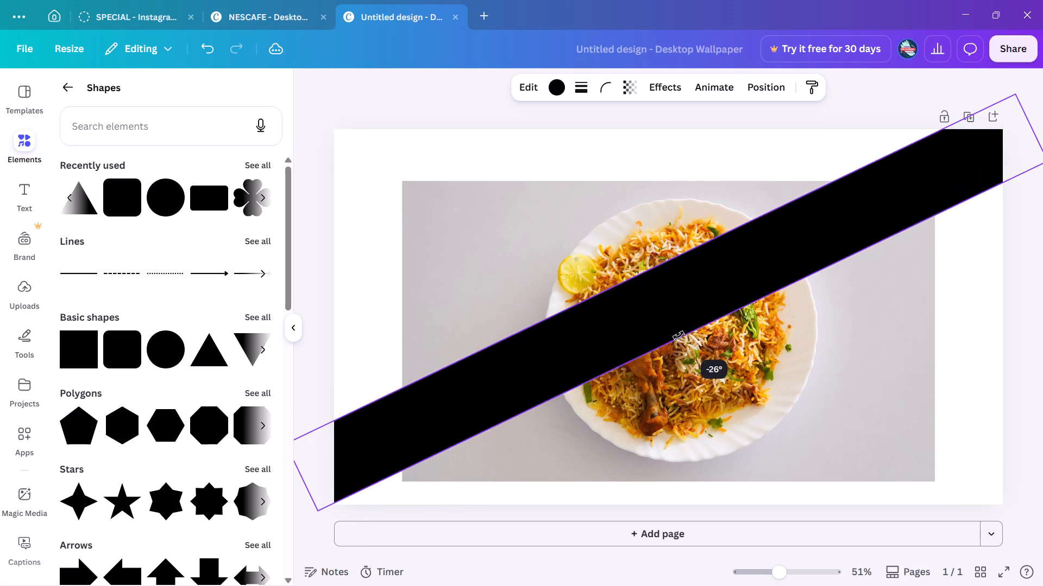
left_click_drag(678, 335, 681, 336)
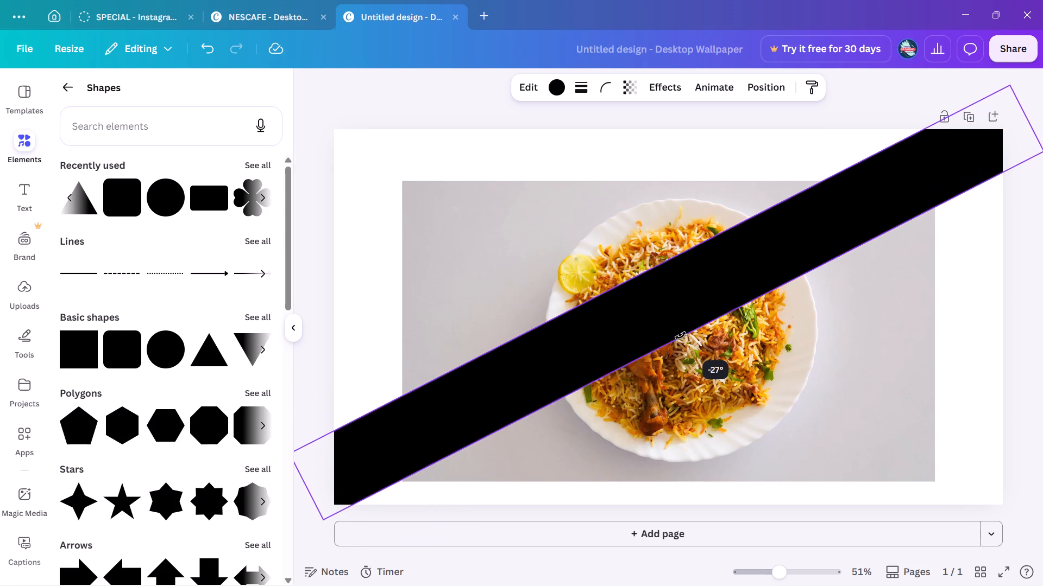
left_click_drag(681, 336, 680, 336)
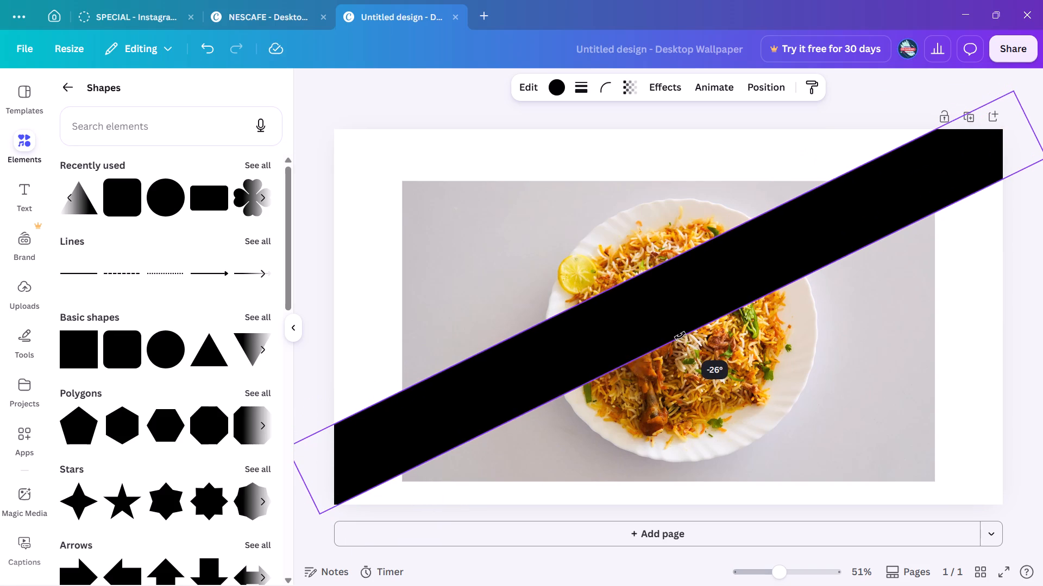
left_click_drag(680, 336, 680, 337)
Shift the band slightly right and down so it spans between the page's lower-left and upper-right corners.
left_click_drag(605, 348, 610, 352)
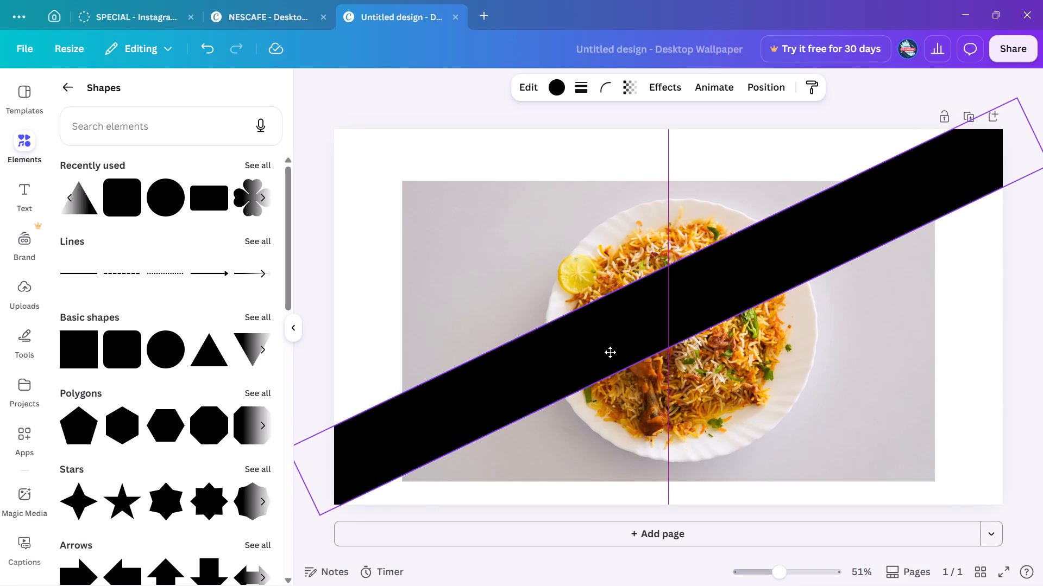
left_click_drag(610, 352, 654, 347)
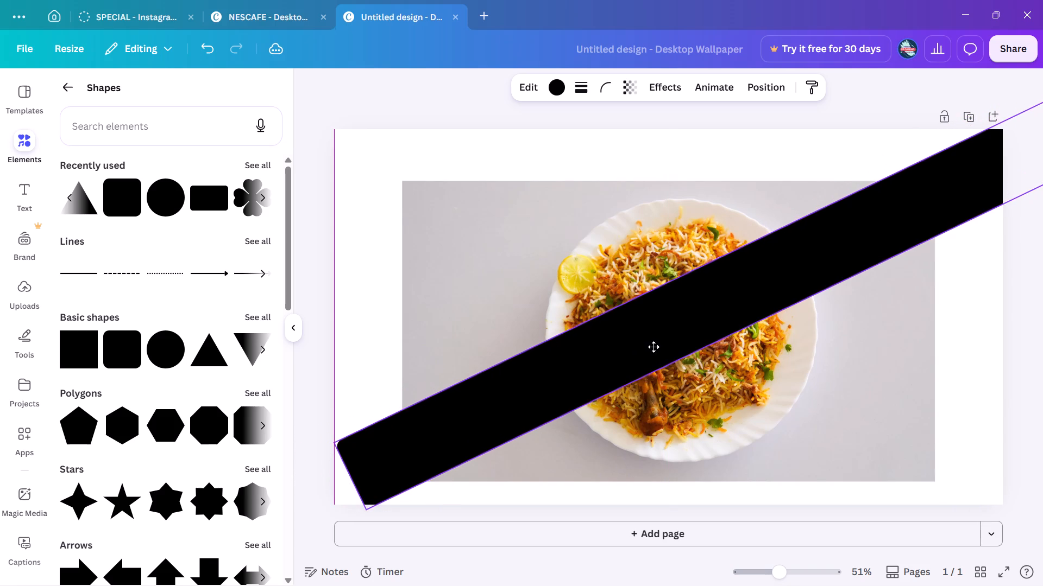
left_click_drag(654, 347, 640, 358)
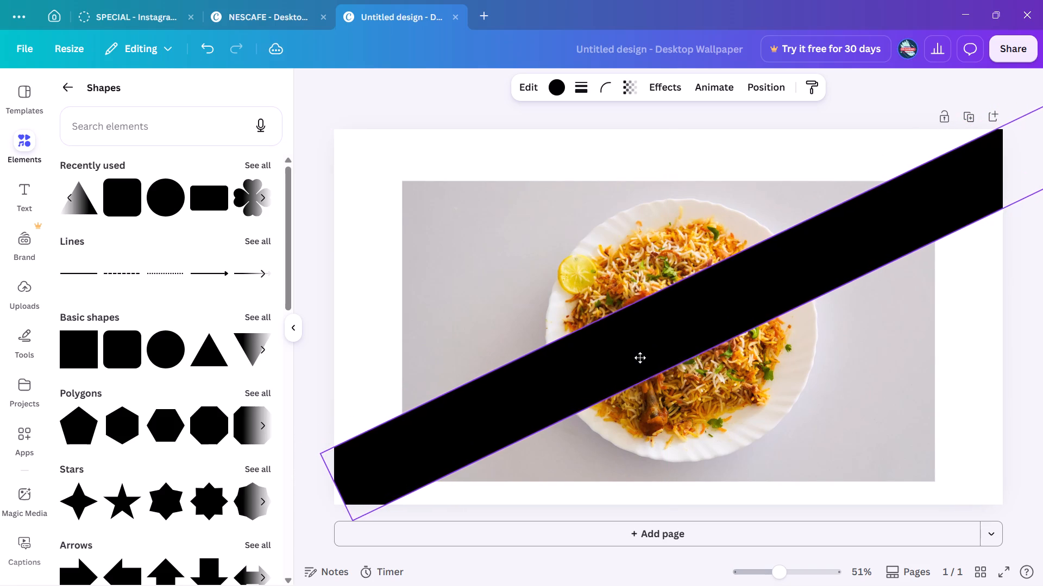
left_click_drag(640, 358, 637, 359)
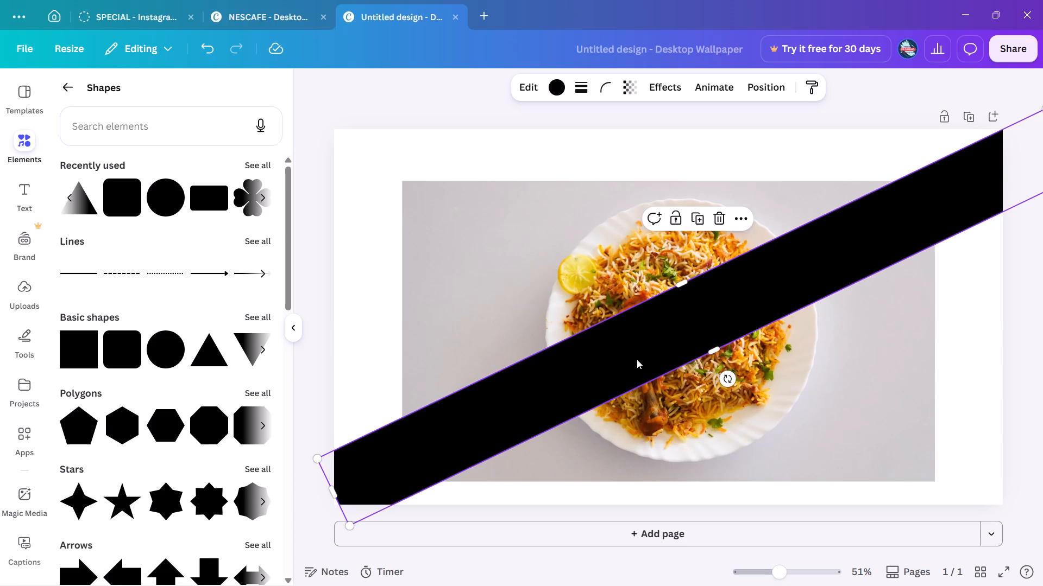
left_click(730, 377)
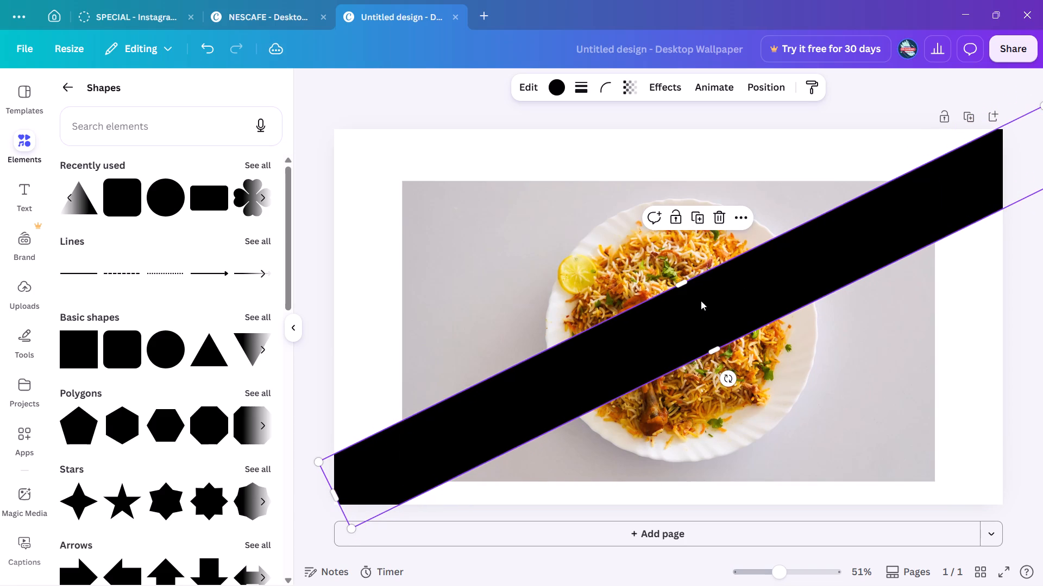
Widen the diagonal band outward along both of its long edges.
left_click_drag(681, 283, 657, 247)
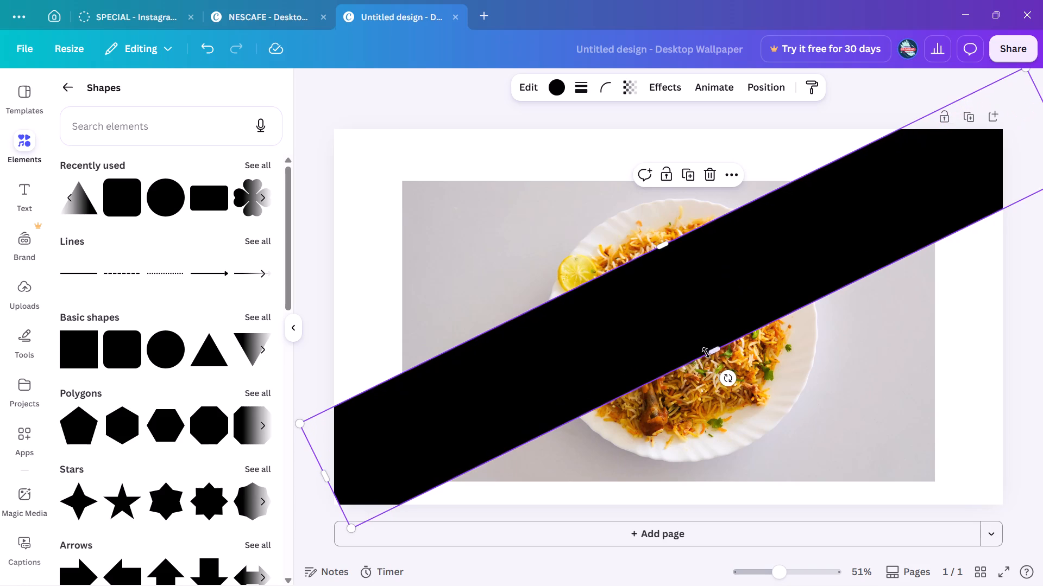
left_click_drag(713, 353, 722, 363)
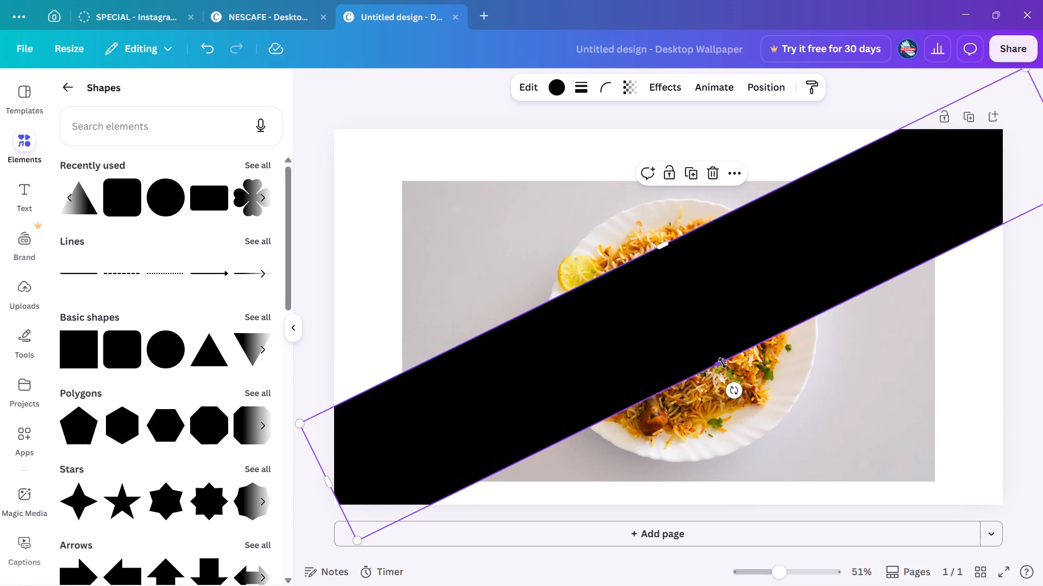
Send the black diagonal band behind the biryani plate photo.
right_click(707, 305)
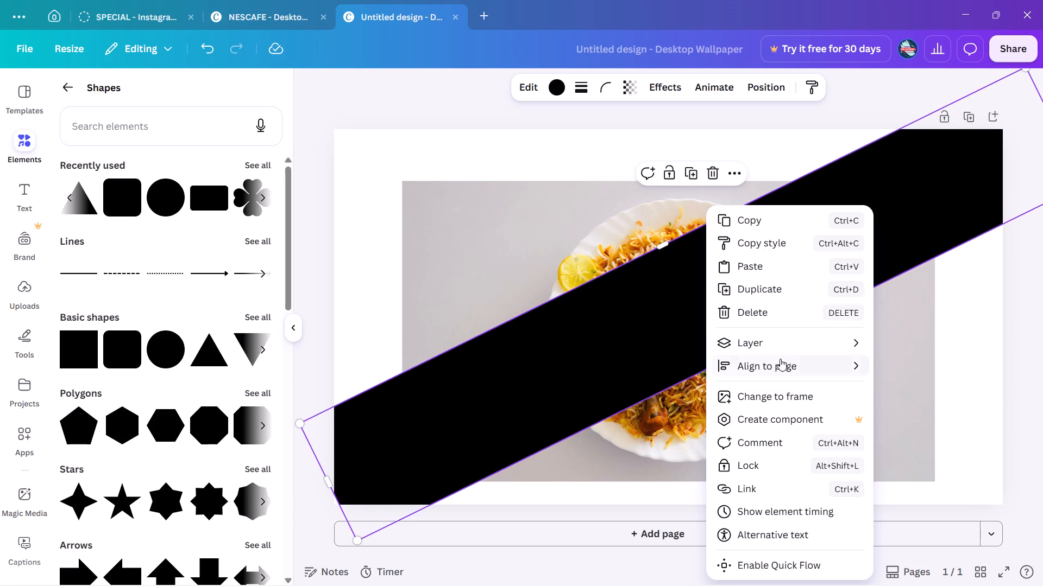
left_click(770, 346)
left_click(623, 391)
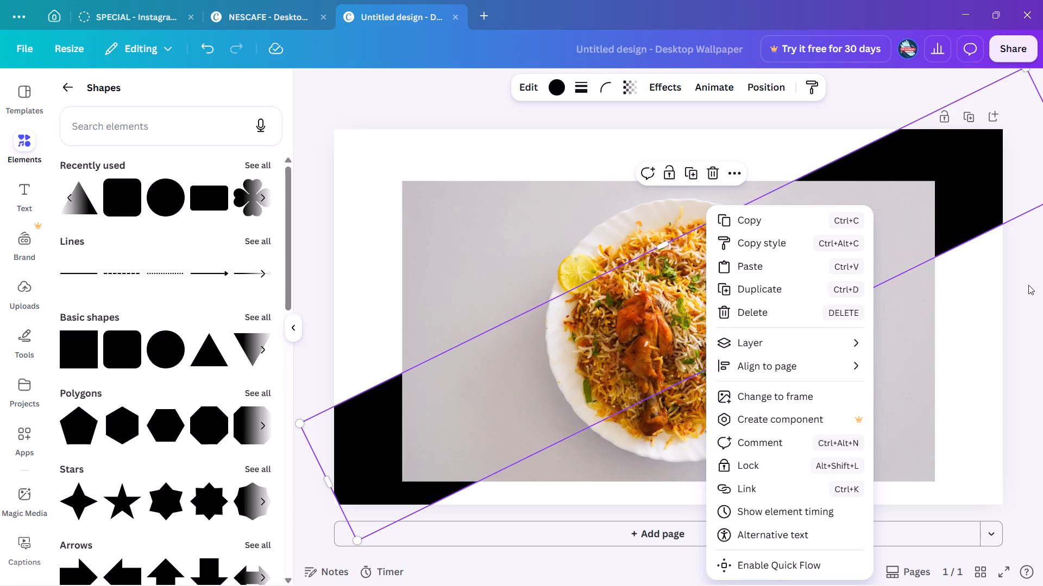
Widen the black diagonal band slightly outward along its lower long edge.
left_click(1042, 257)
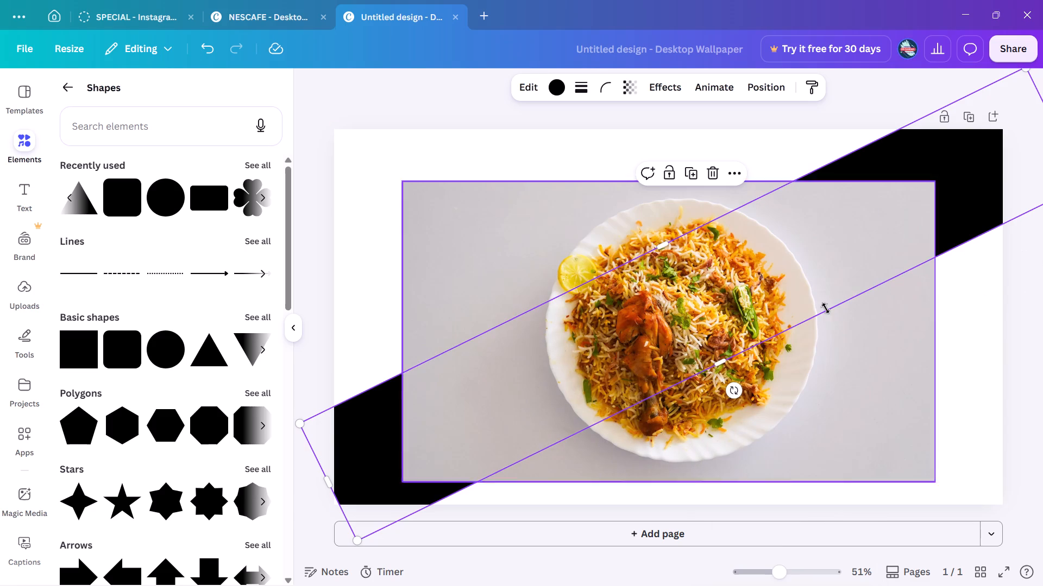
left_click_drag(718, 364, 721, 376)
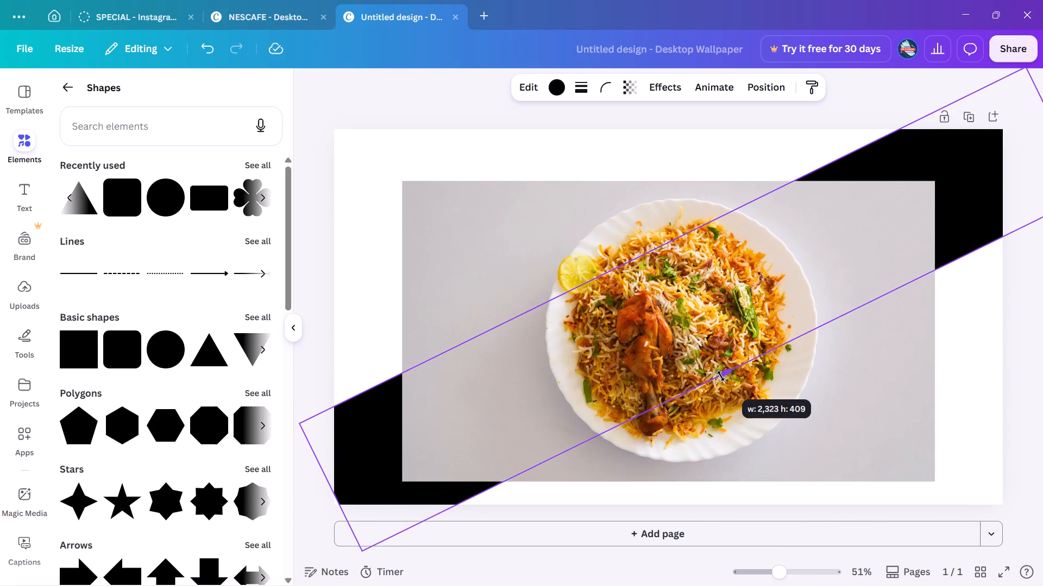
left_click_drag(721, 376, 722, 372)
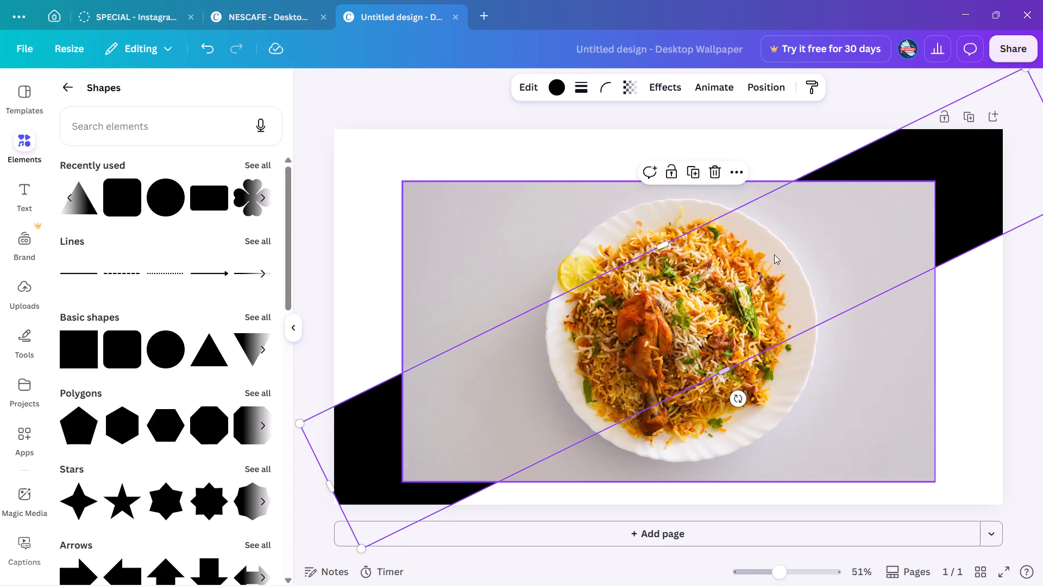
Start the Pixel Eraser on the biryani plate photo and erase a zigzag stroke through the grey background's upper-left area.
left_click(809, 239)
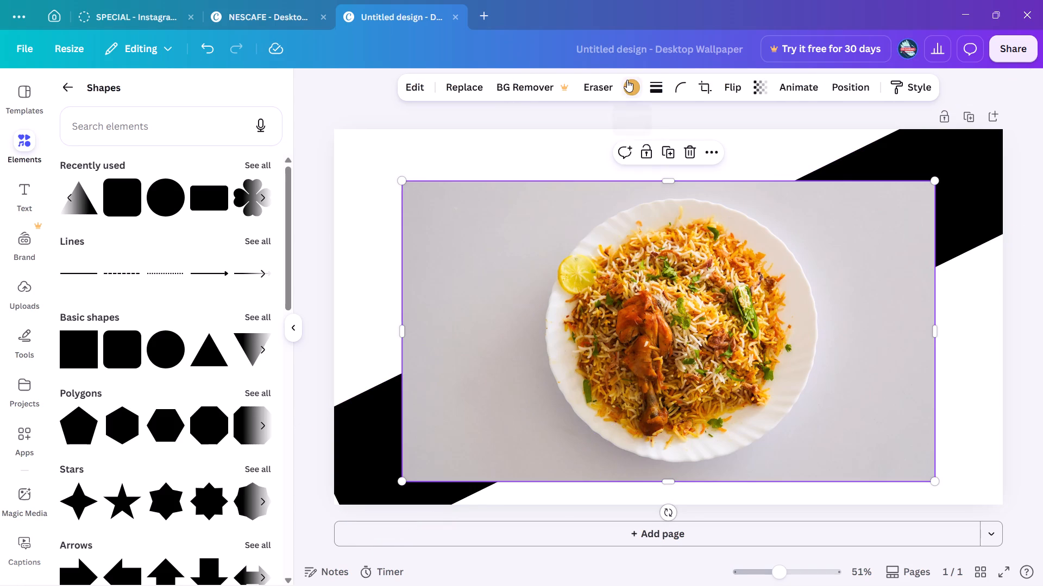
left_click(596, 87)
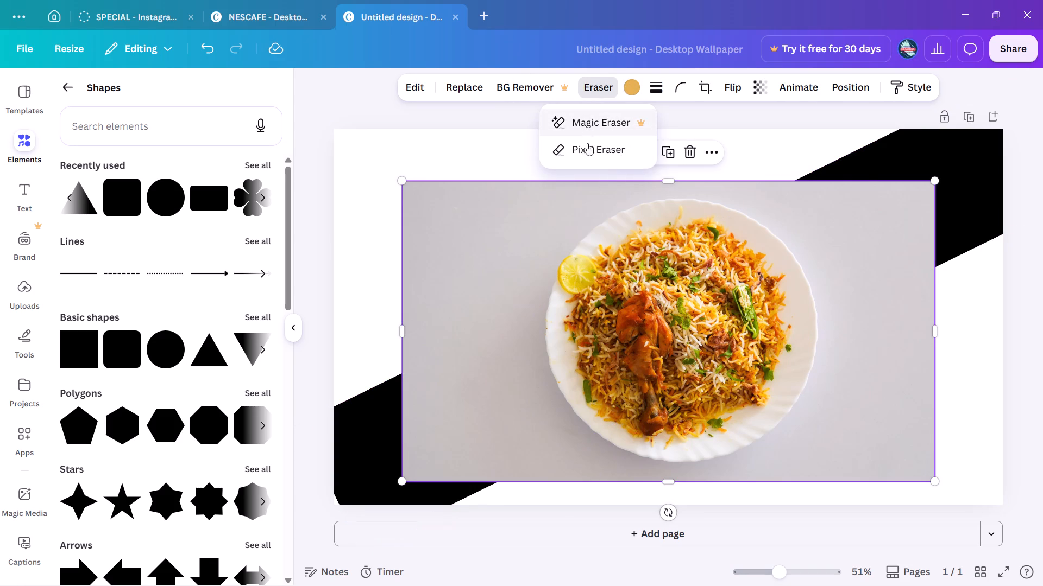
left_click(587, 148)
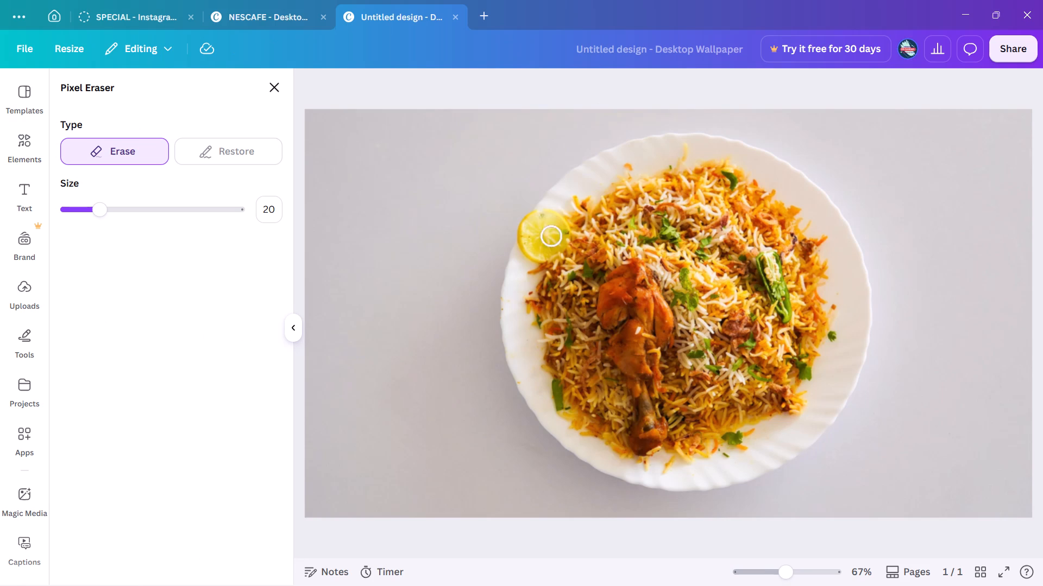
left_click_drag(444, 168, 326, 205)
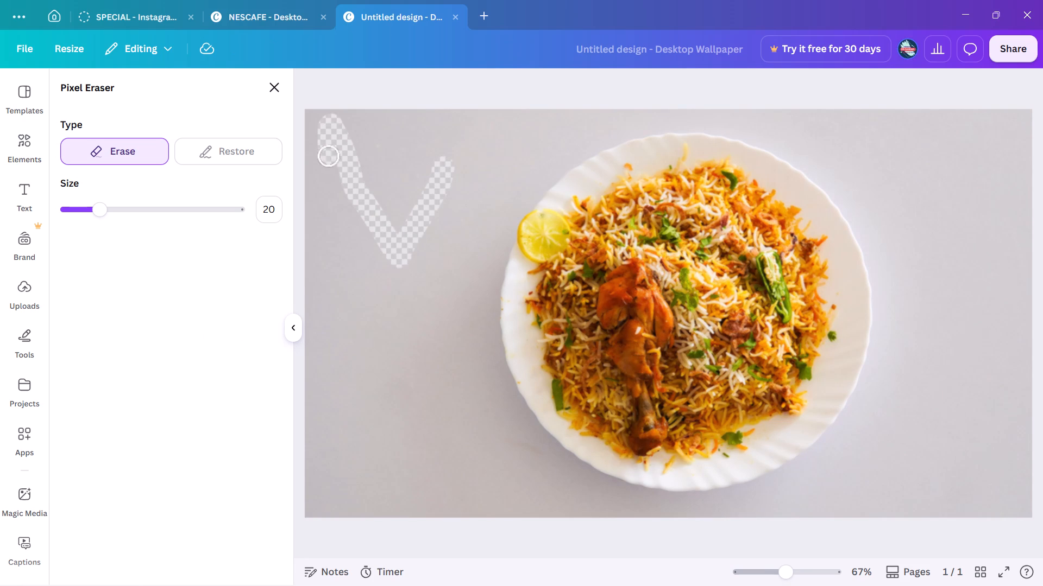
left_click_drag(326, 205, 306, 288)
Set the eraser size to 100 and erase most of the grey background left of the plate, from the photo's top to its bottom edge.
left_click_drag(100, 203, 191, 212)
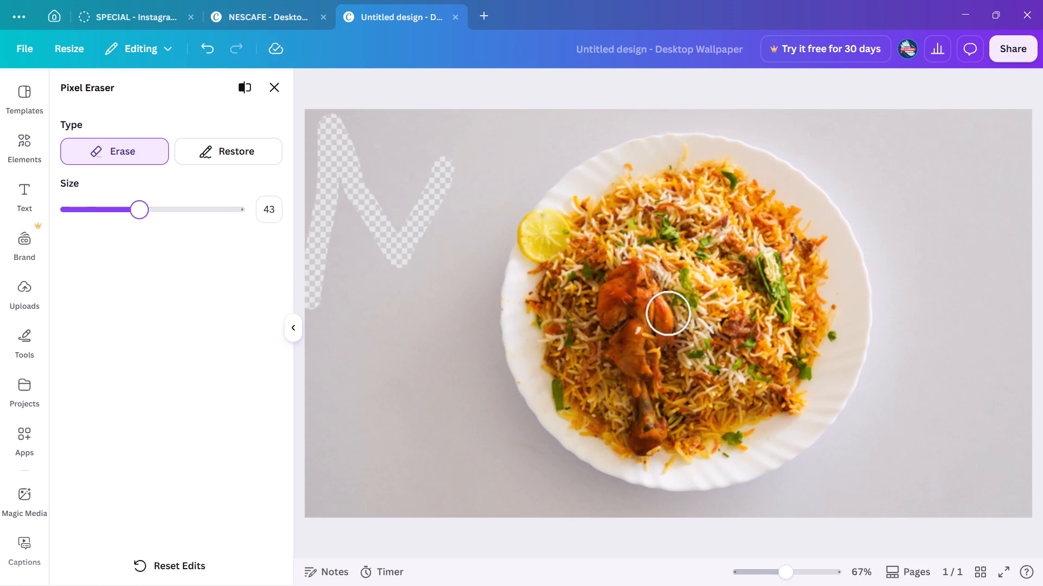
left_click_drag(191, 212, 250, 222)
left_click_drag(371, 272, 340, 437)
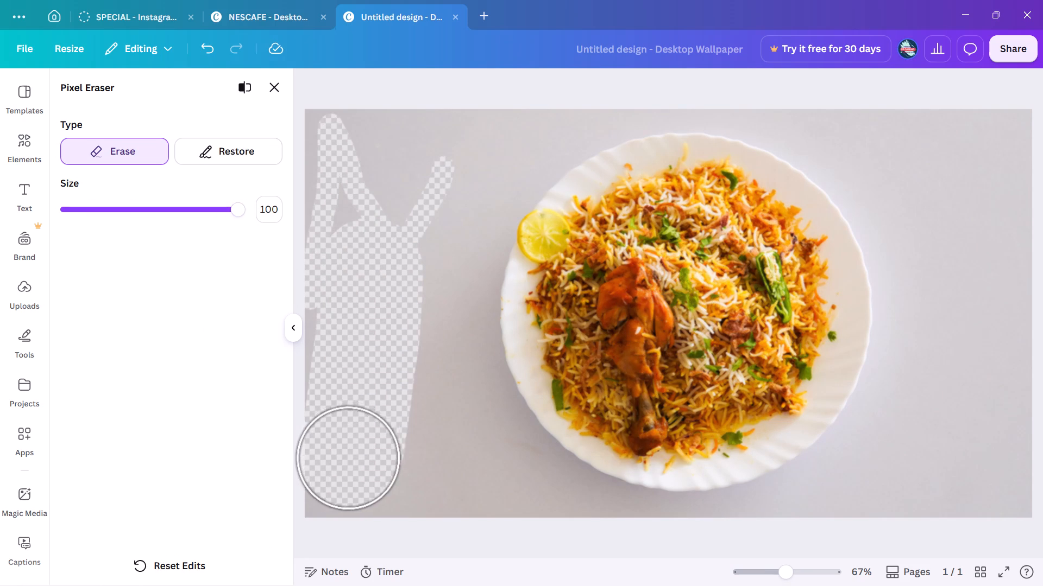
left_click_drag(340, 437, 329, 118)
left_click_drag(328, 122, 440, 164)
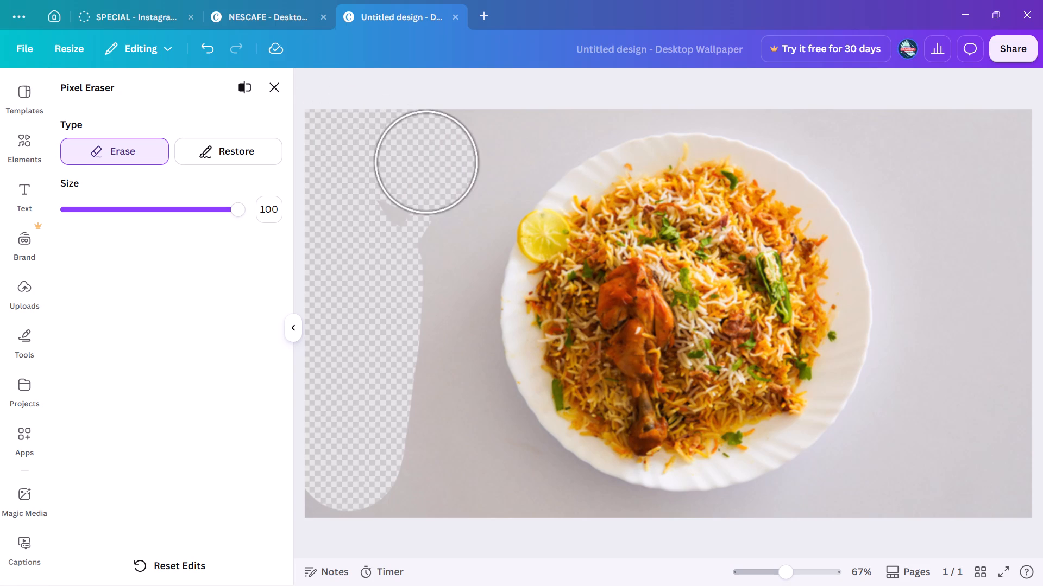
left_click_drag(440, 164, 551, 114)
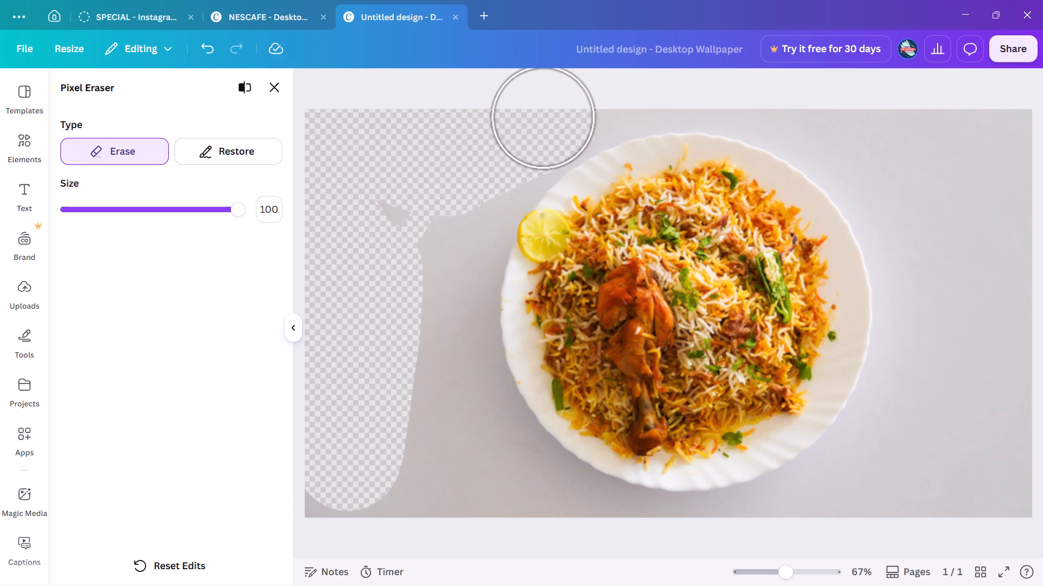
left_click_drag(551, 114, 548, 90)
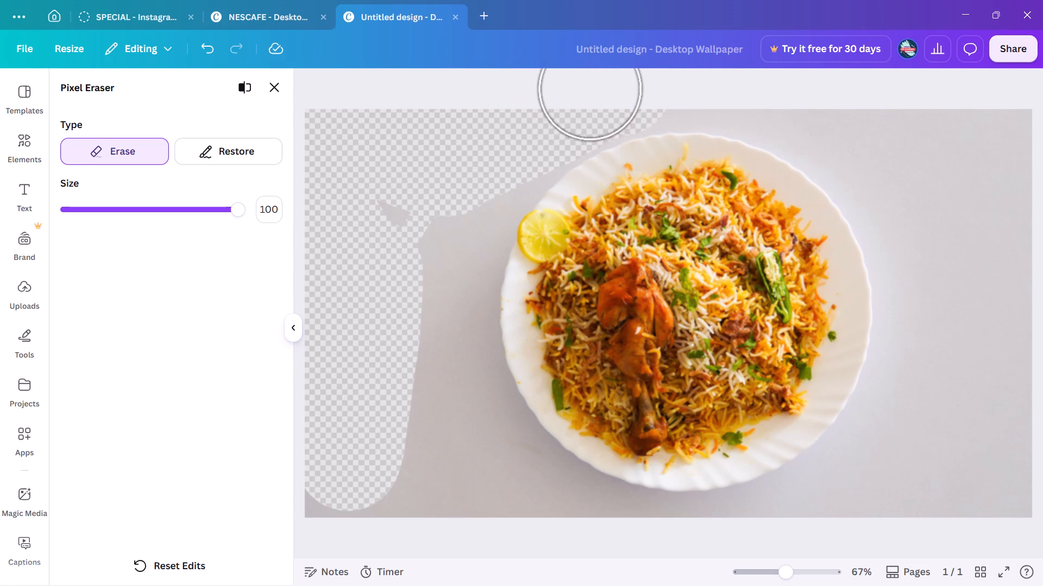
left_click_drag(548, 90, 354, 453)
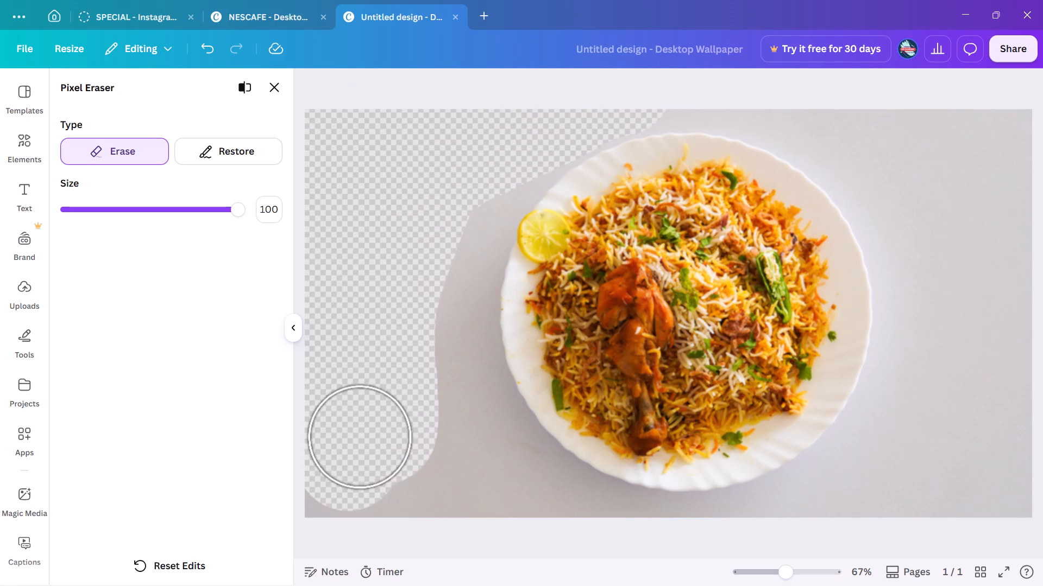
left_click_drag(354, 453, 456, 496)
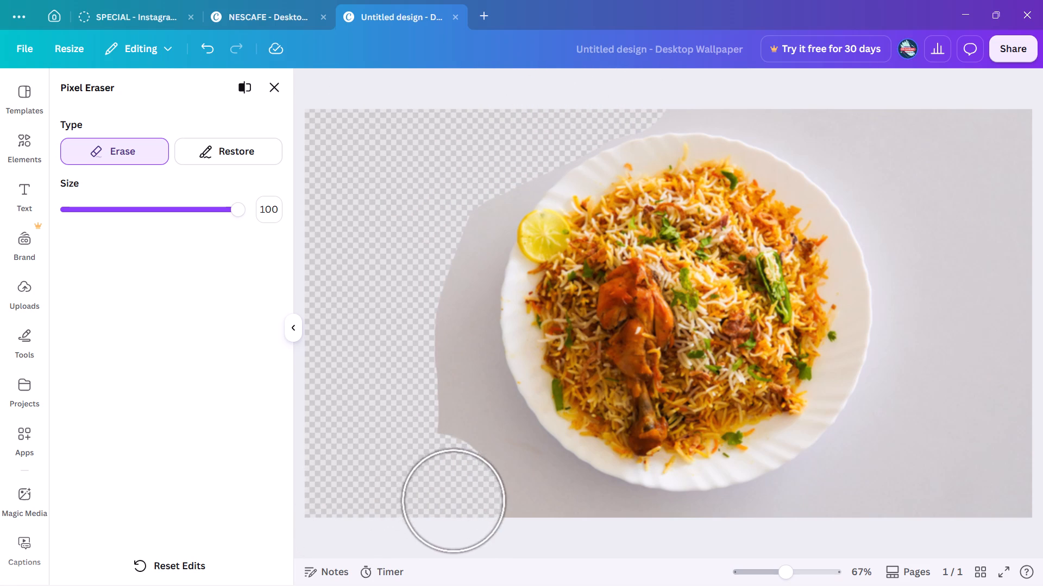
left_click_drag(456, 496, 429, 329)
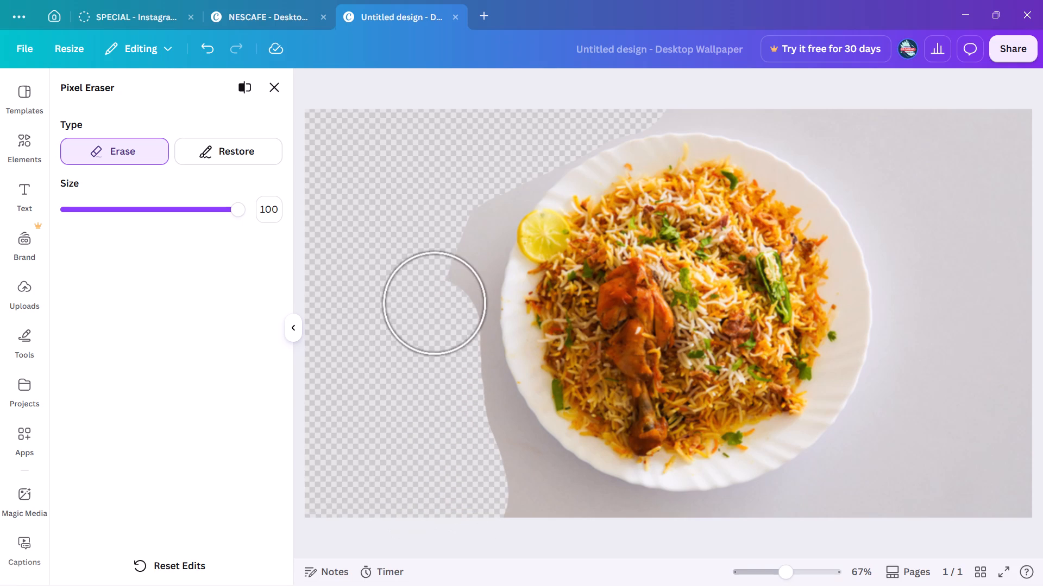
Erase the remaining grey background close along the plate's upper-left rim beside the lemon slice and partway down its left side.
left_click_drag(438, 194, 456, 201)
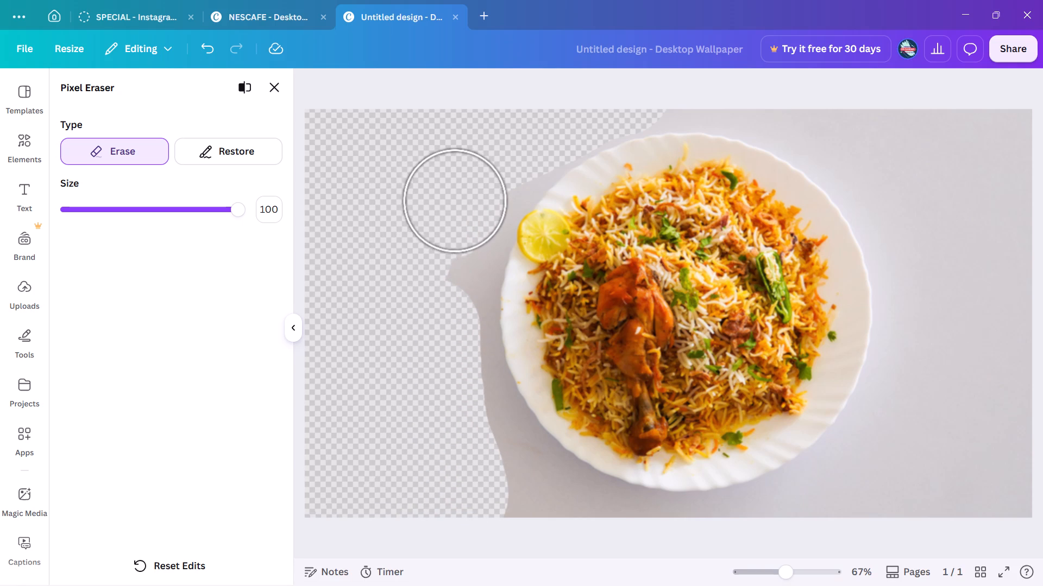
left_click_drag(456, 201, 477, 186)
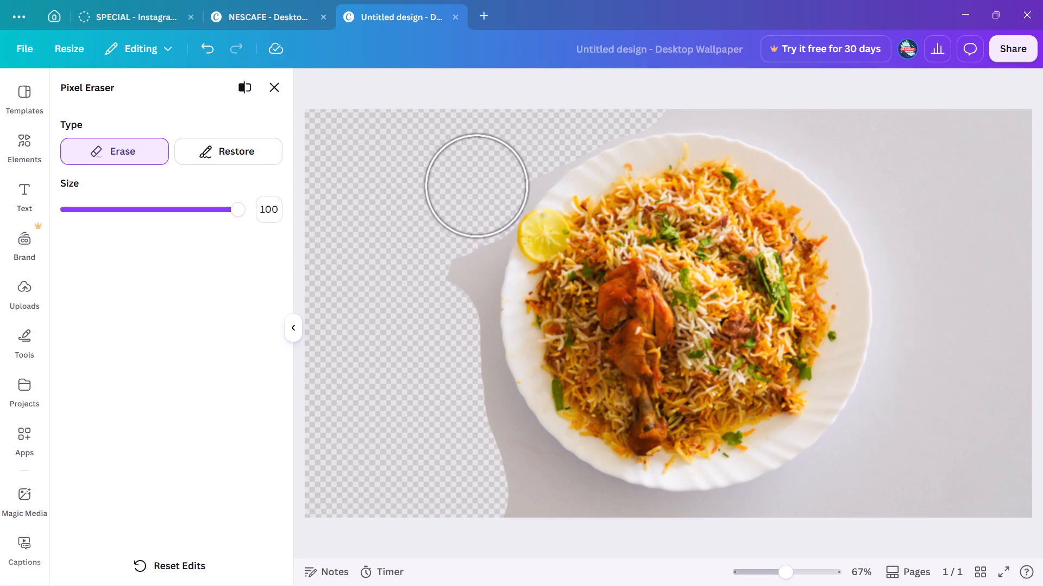
left_click_drag(477, 186, 502, 158)
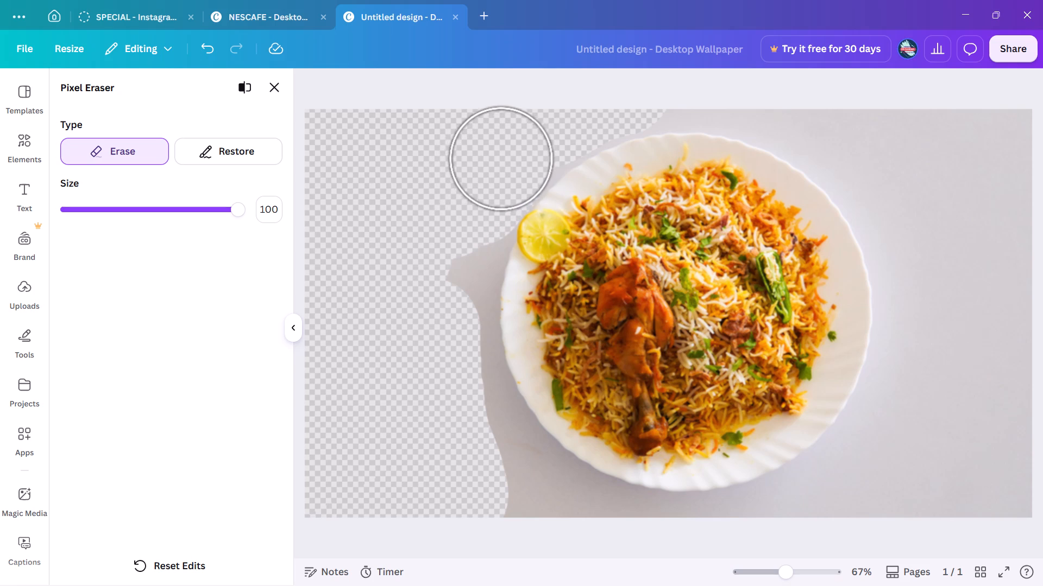
left_click_drag(502, 158, 431, 236)
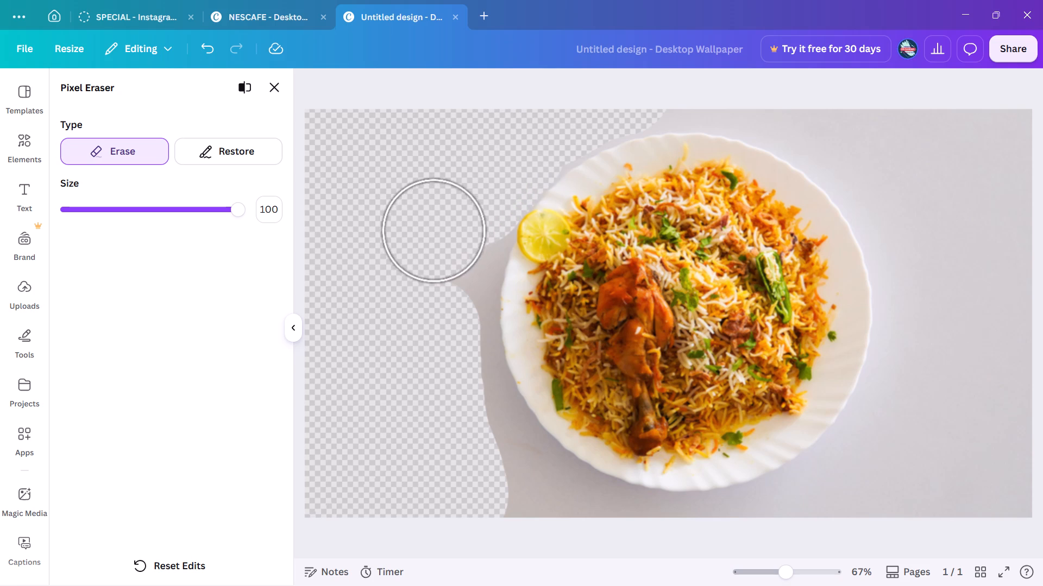
left_click_drag(431, 236, 450, 234)
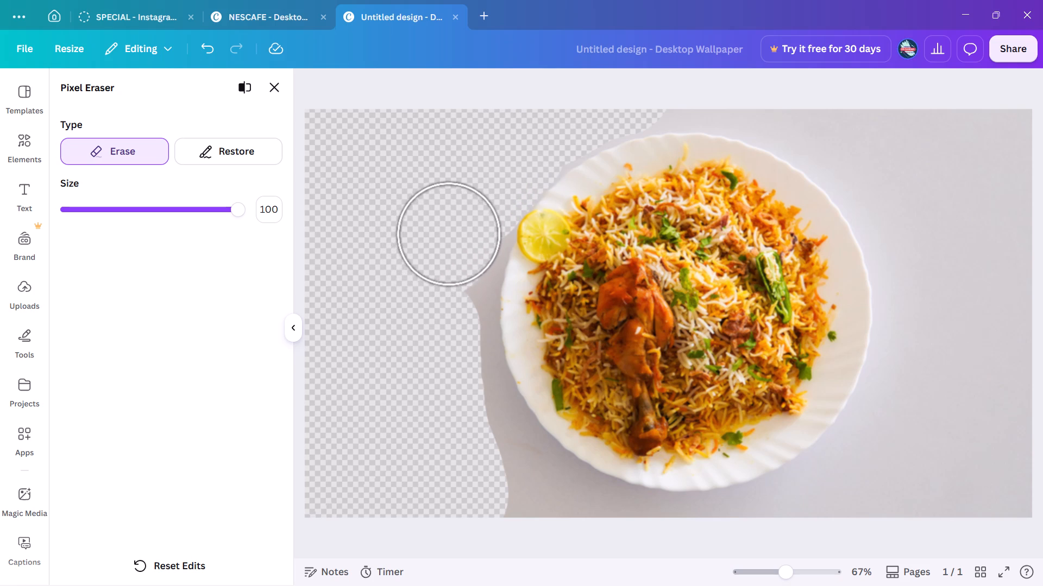
left_click_drag(450, 234, 461, 228)
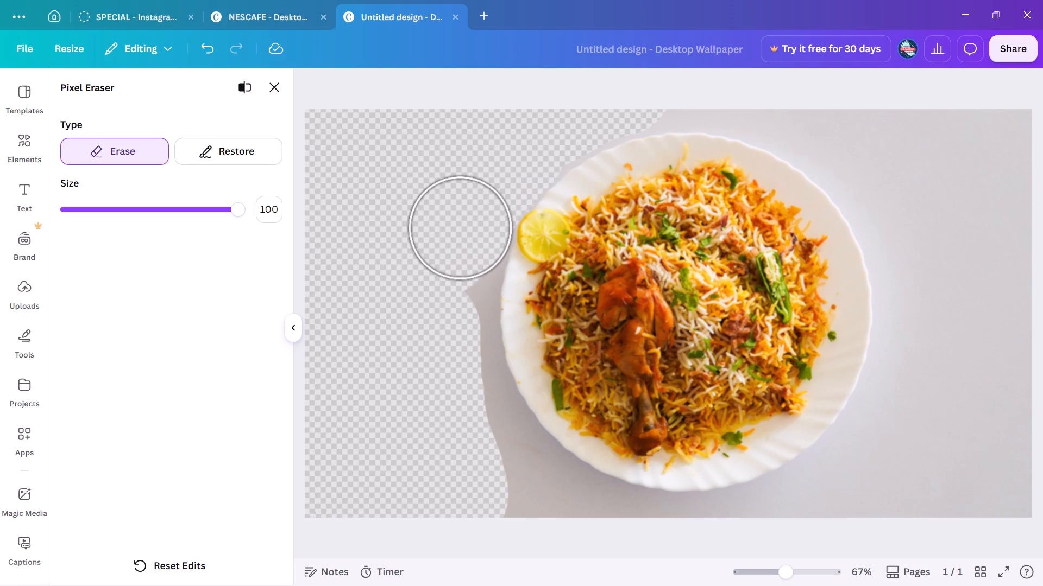
left_click_drag(461, 228, 448, 260)
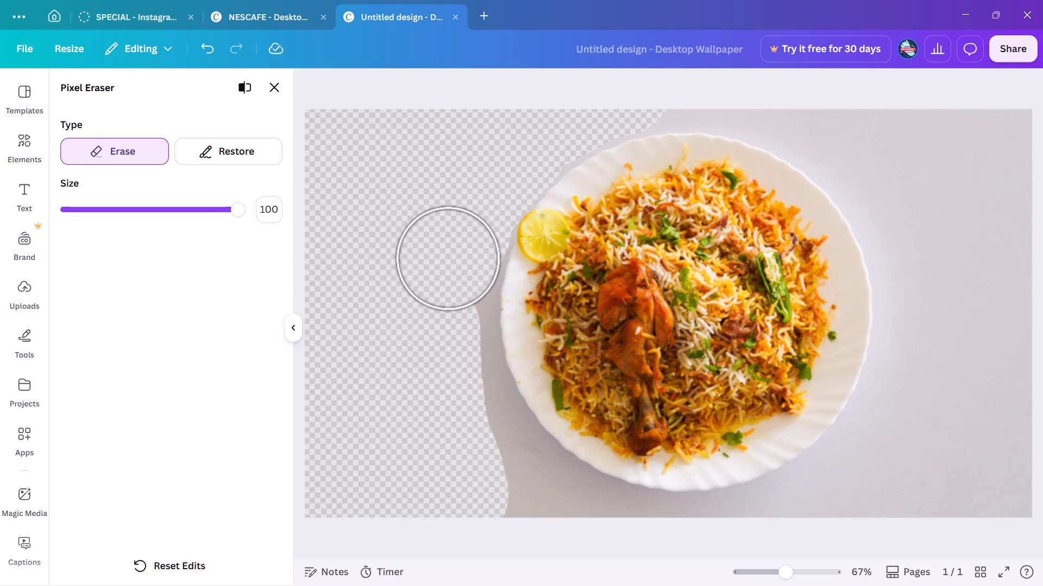
left_click_drag(448, 260, 447, 277)
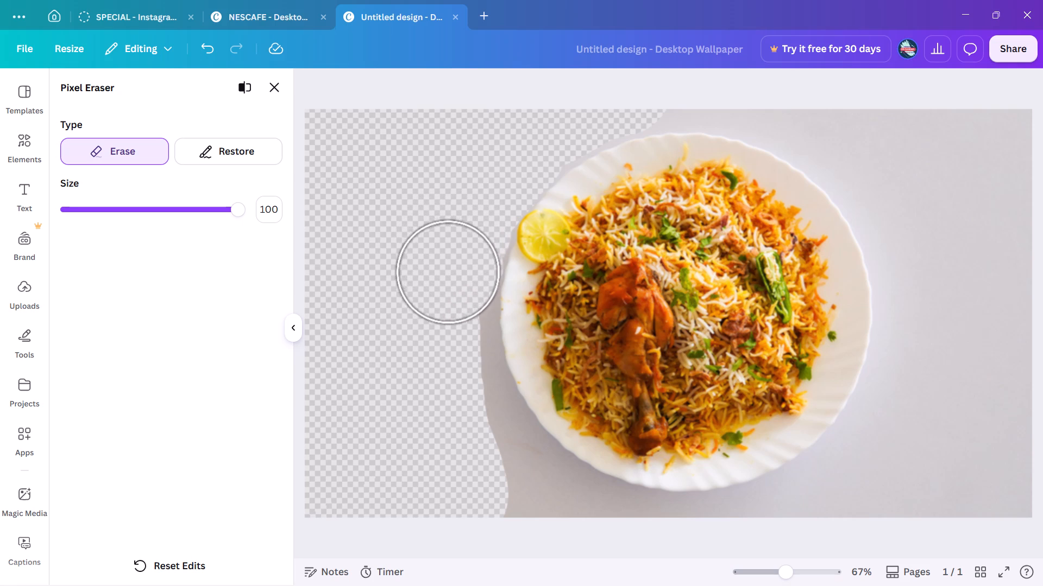
left_click_drag(447, 277, 434, 392)
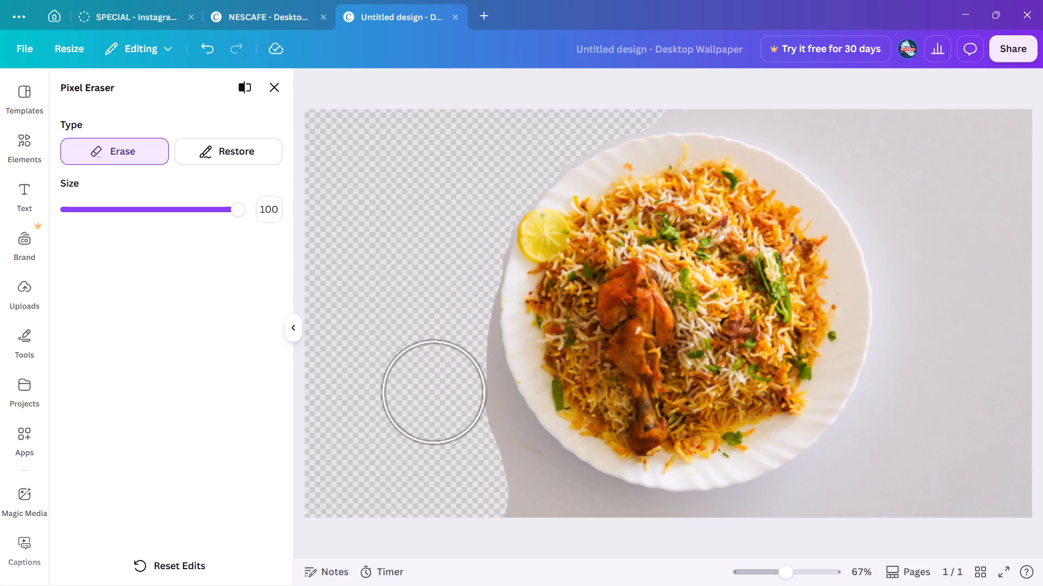
left_click_drag(458, 207, 466, 212)
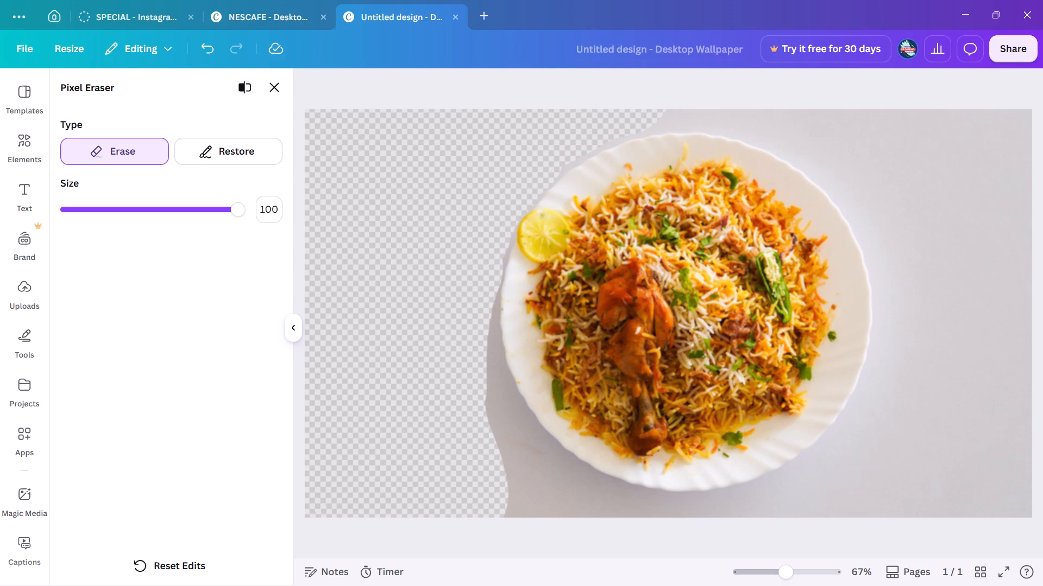
Erase the grey background along the plate's lower-left rim and up its left side, following the curve of the plate.
left_click_drag(456, 521, 457, 521)
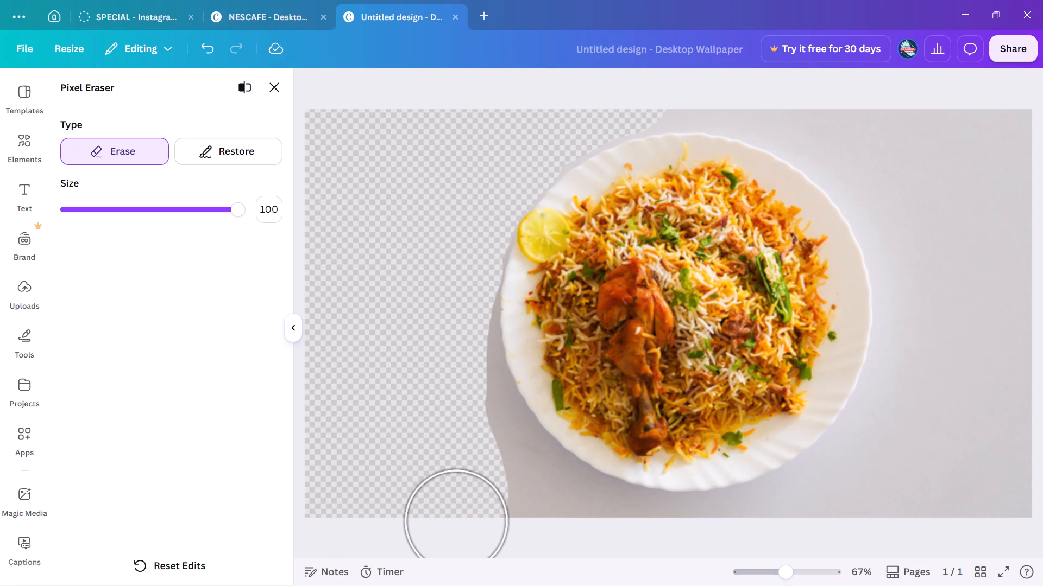
left_click_drag(457, 521, 544, 503)
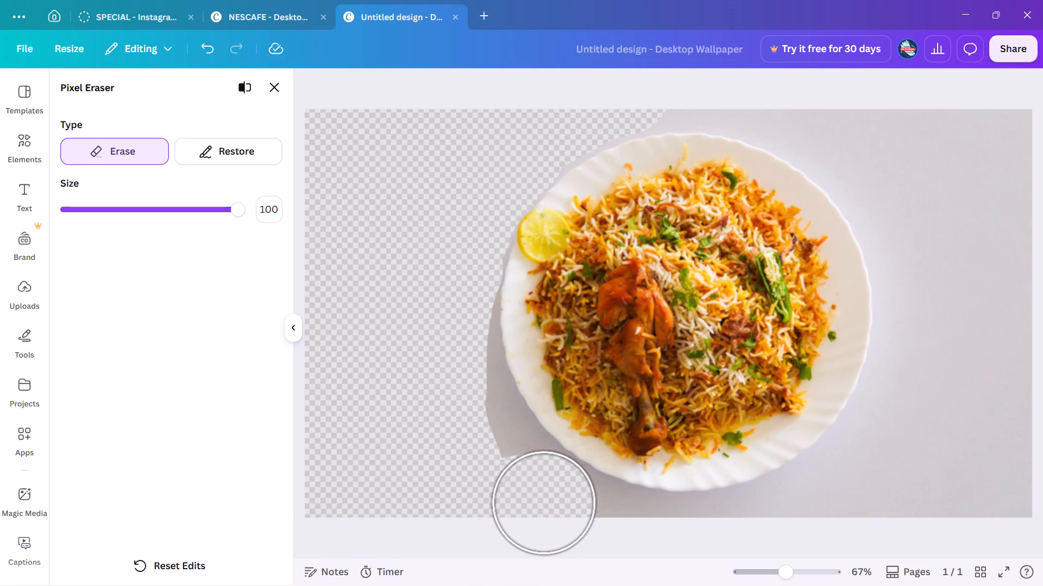
left_click_drag(544, 503, 537, 495)
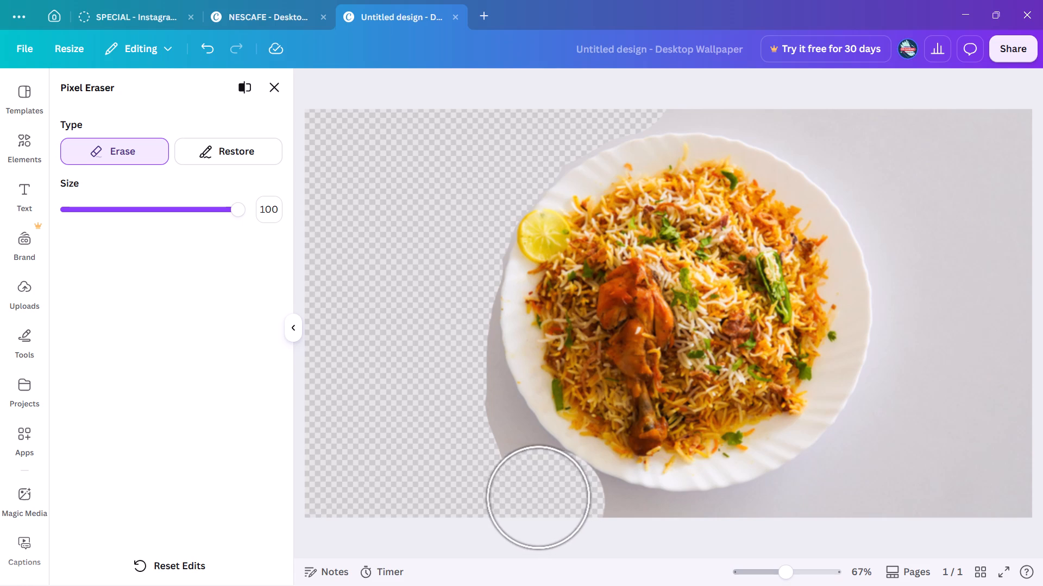
left_click_drag(537, 495, 513, 474)
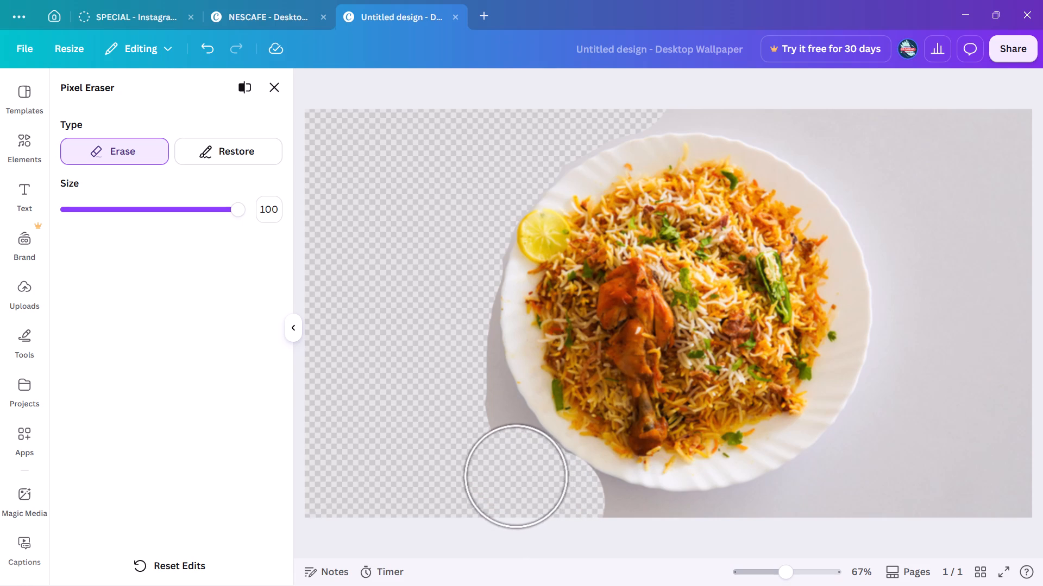
left_click_drag(513, 474, 474, 413)
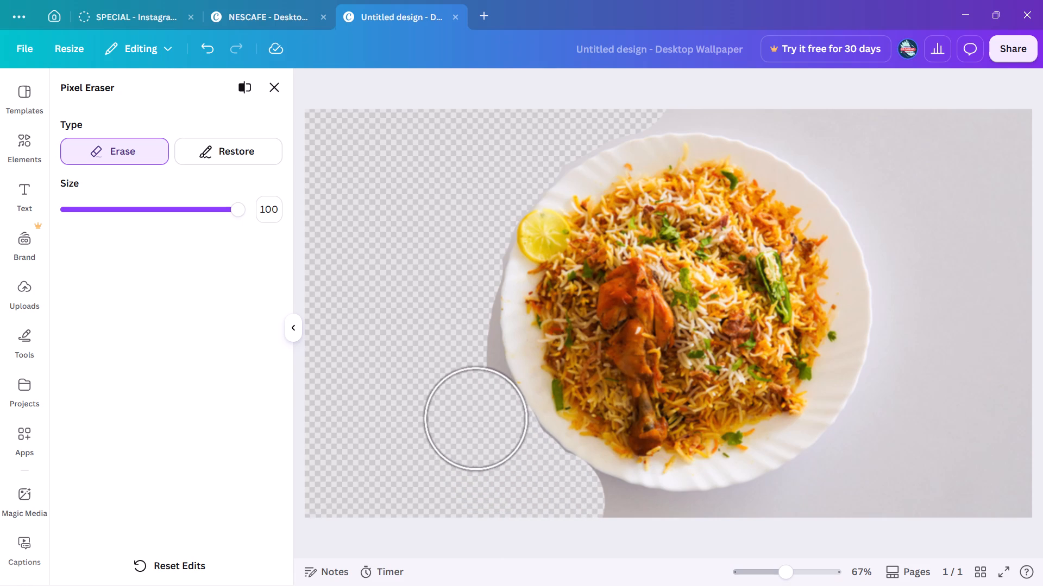
left_click_drag(474, 413, 455, 364)
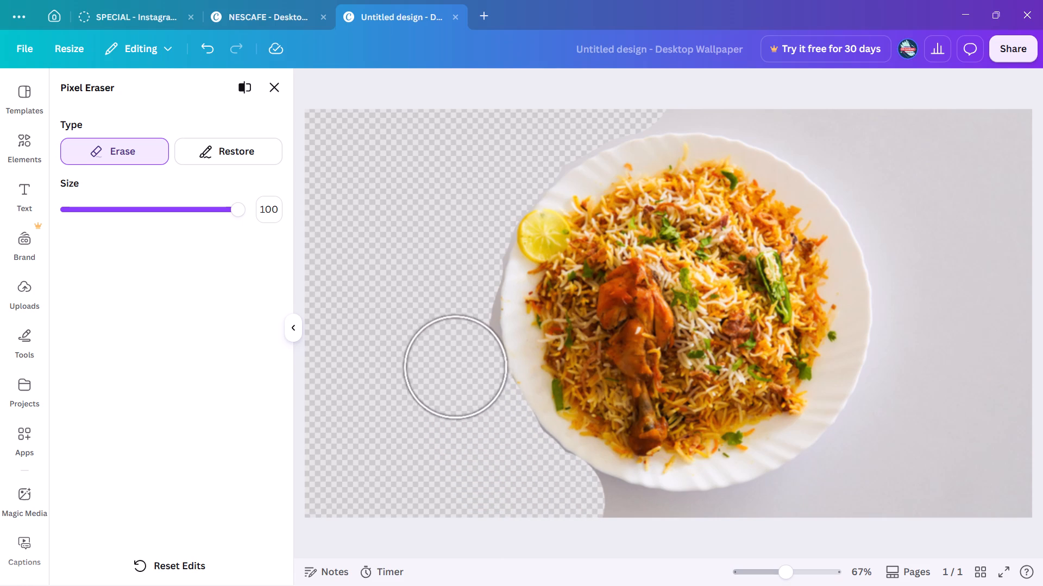
left_click_drag(455, 364, 449, 291)
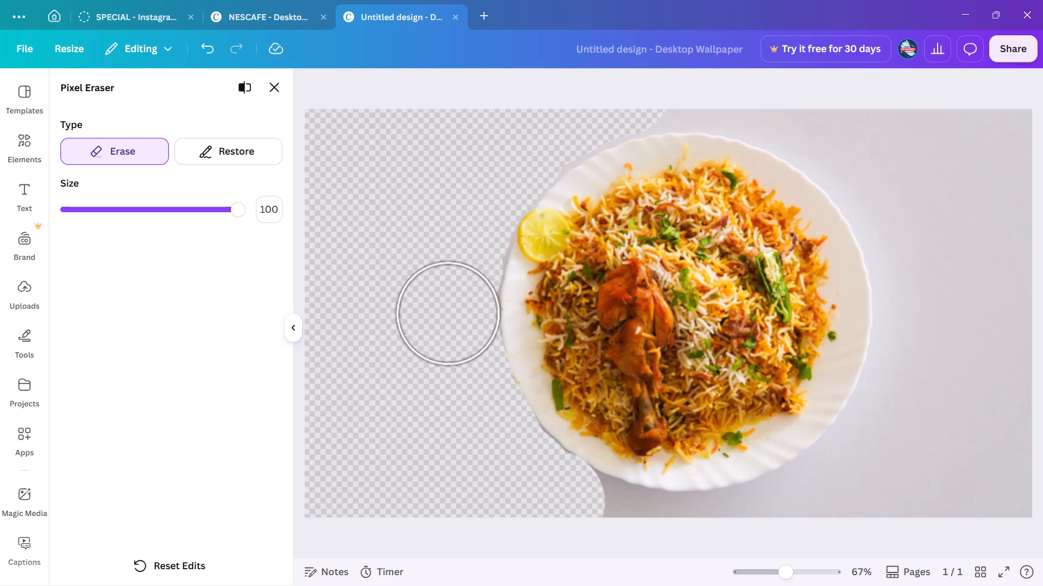
left_click_drag(449, 291, 448, 244)
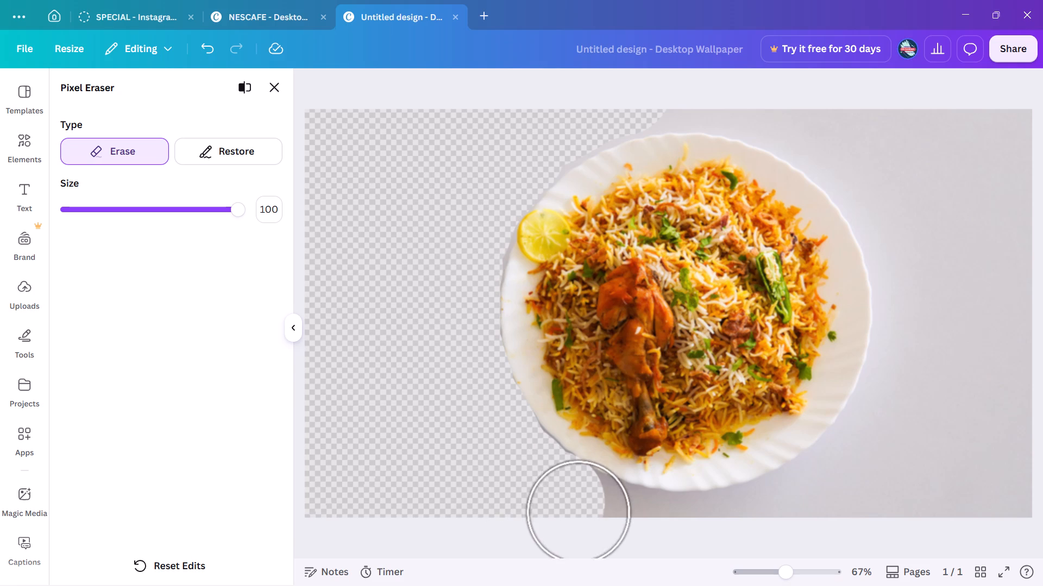
Erase the grey background below the plate, following its bottom rim from the lower left across to the lower right.
left_click_drag(584, 526, 589, 524)
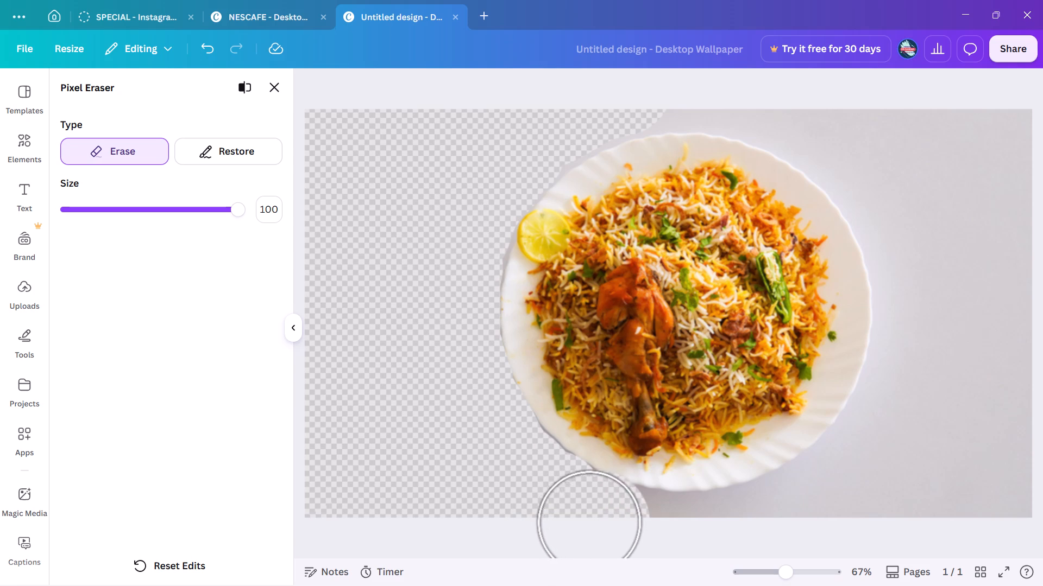
left_click_drag(589, 524, 646, 534)
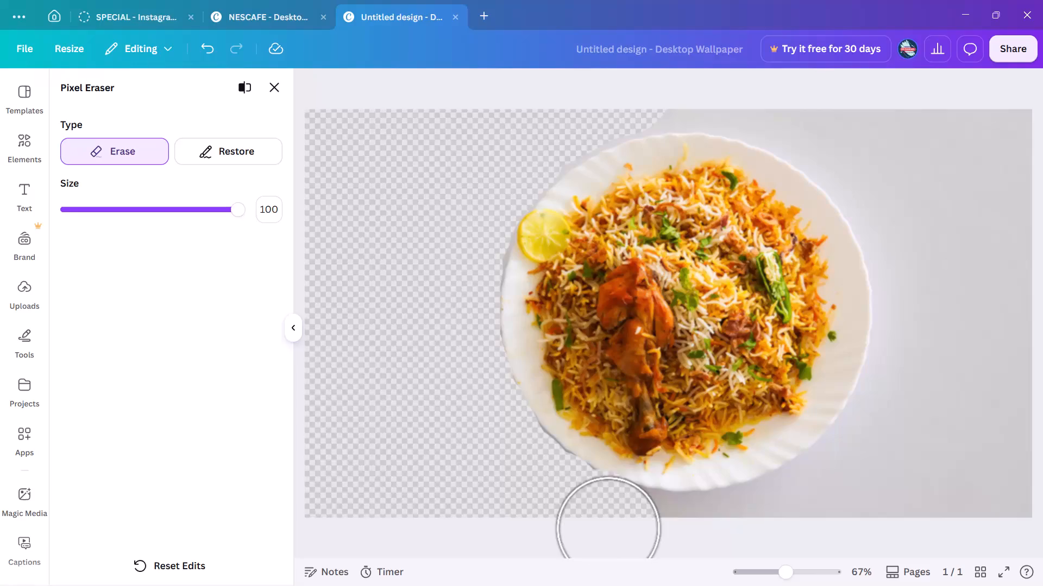
left_click_drag(646, 534, 843, 506)
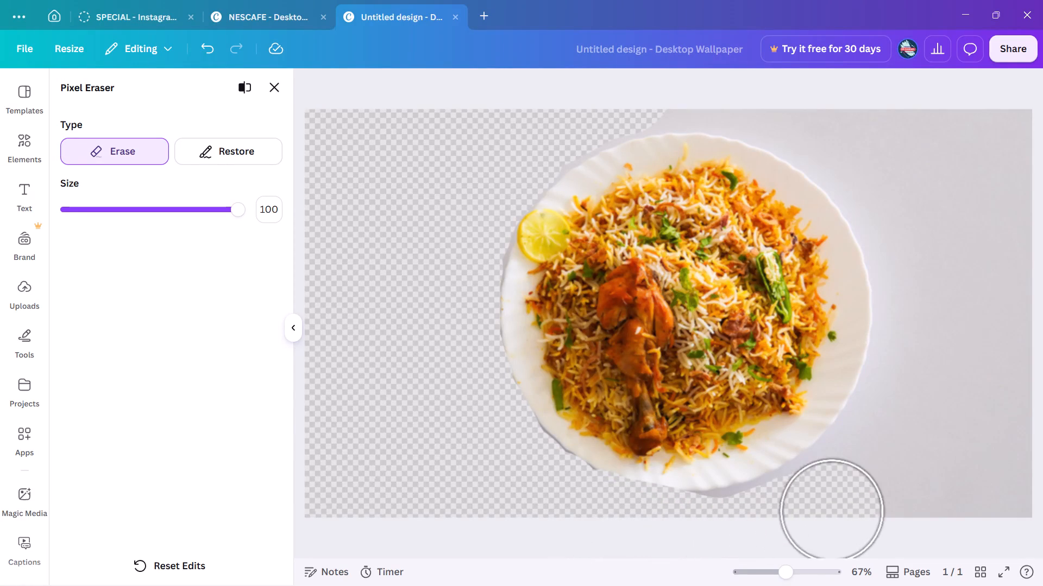
left_click_drag(843, 506, 855, 499)
left_click(855, 499)
Erase the grey background covering the photo's whole right side and the strip above the plate's top rim.
left_click_drag(855, 499, 901, 168)
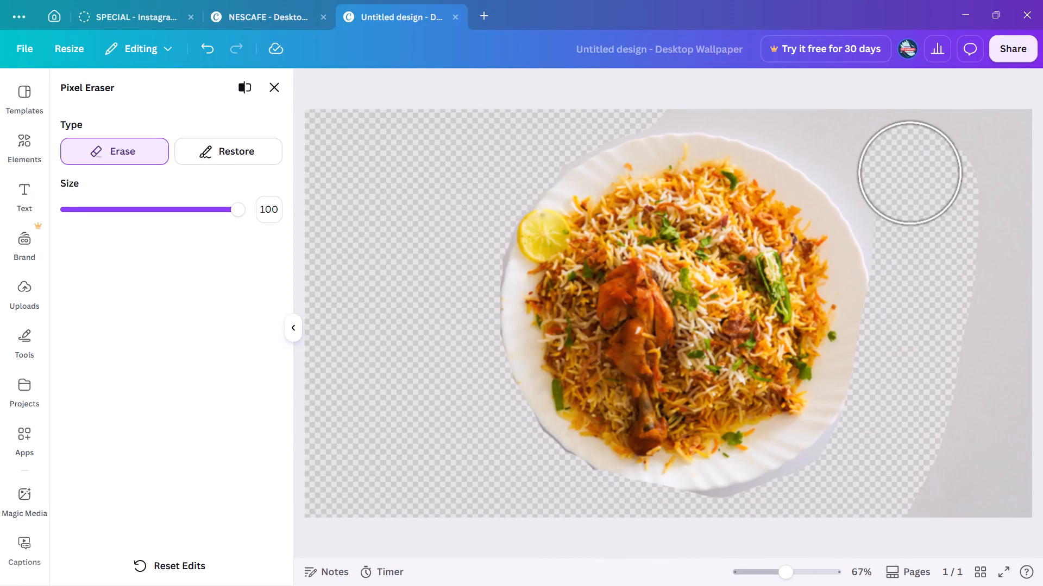
left_click_drag(901, 168, 956, 521)
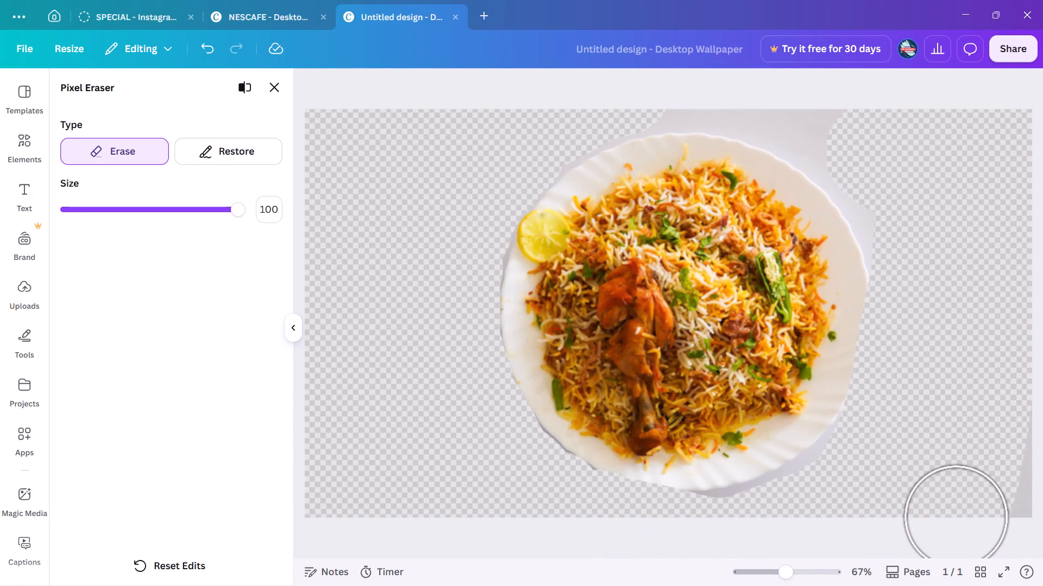
left_click_drag(956, 521, 982, 182)
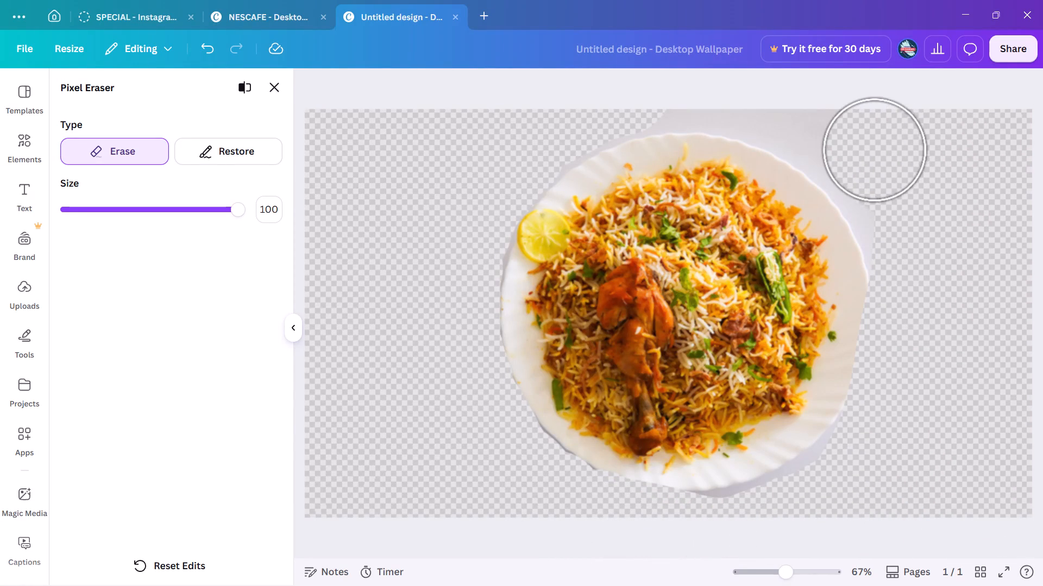
left_click_drag(866, 140, 791, 92)
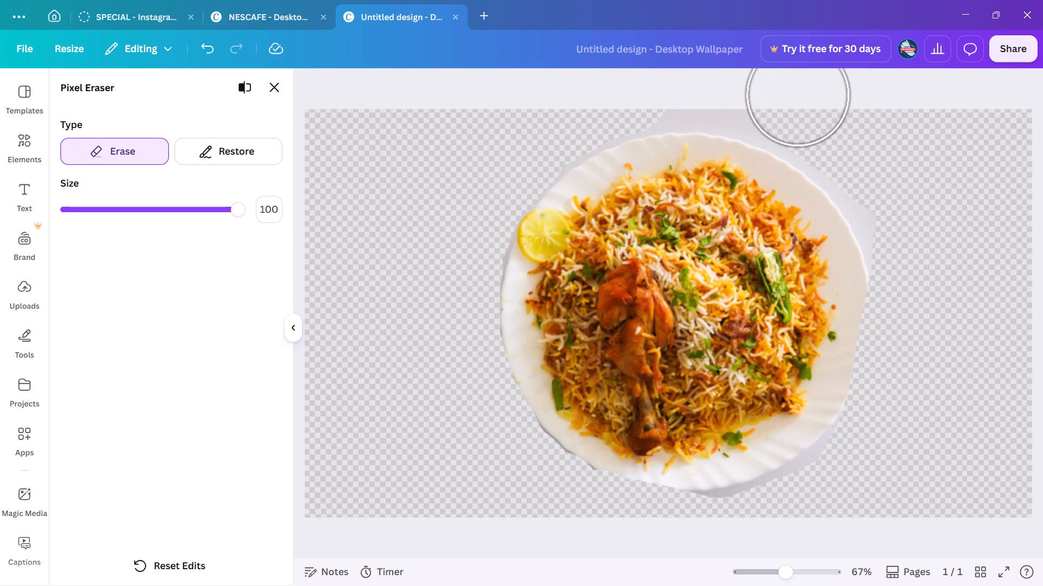
left_click_drag(791, 92, 711, 73)
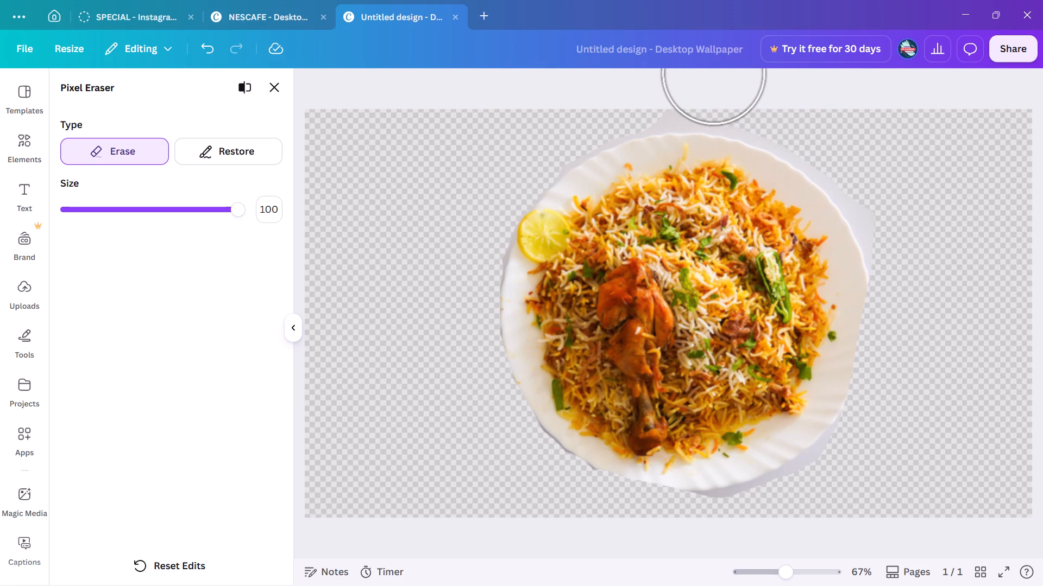
left_click_drag(711, 73, 693, 78)
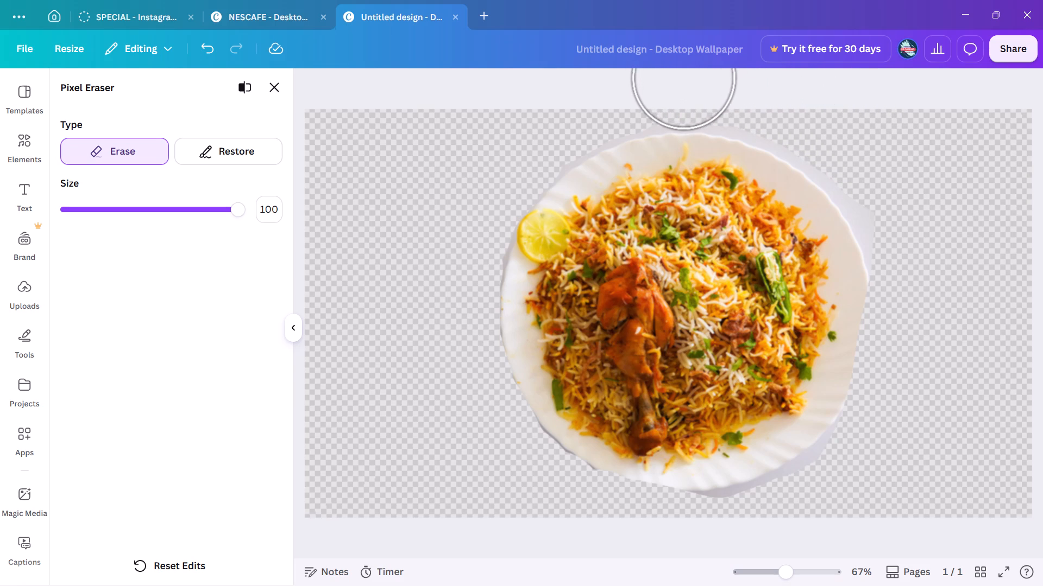
left_click_drag(693, 78, 921, 162)
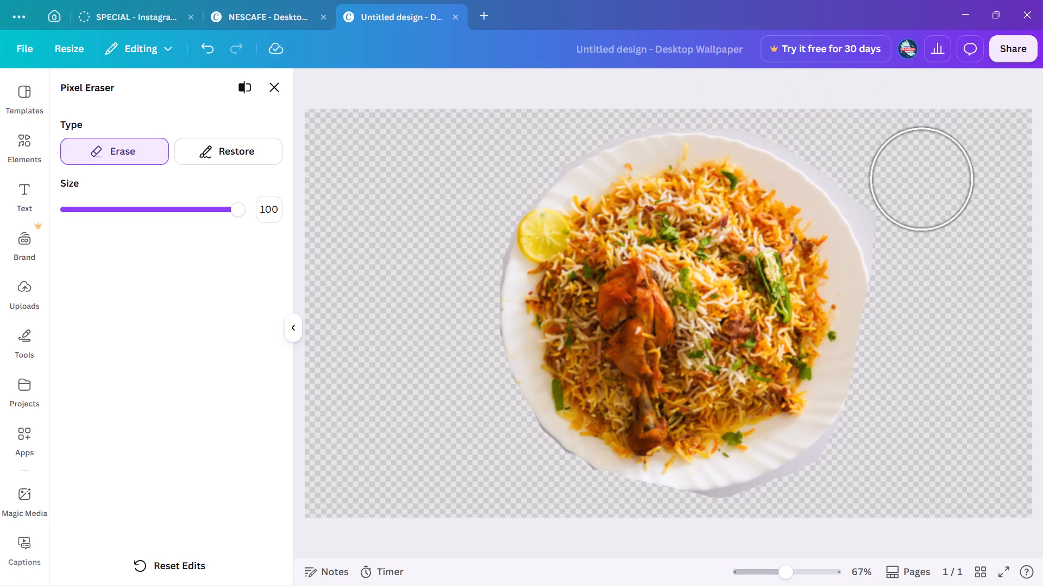
Trim the leftover grey edge closely along the plate's upper-right rim, over its top and down to its upper left.
left_click_drag(922, 209, 921, 225)
left_click_drag(918, 250, 899, 201)
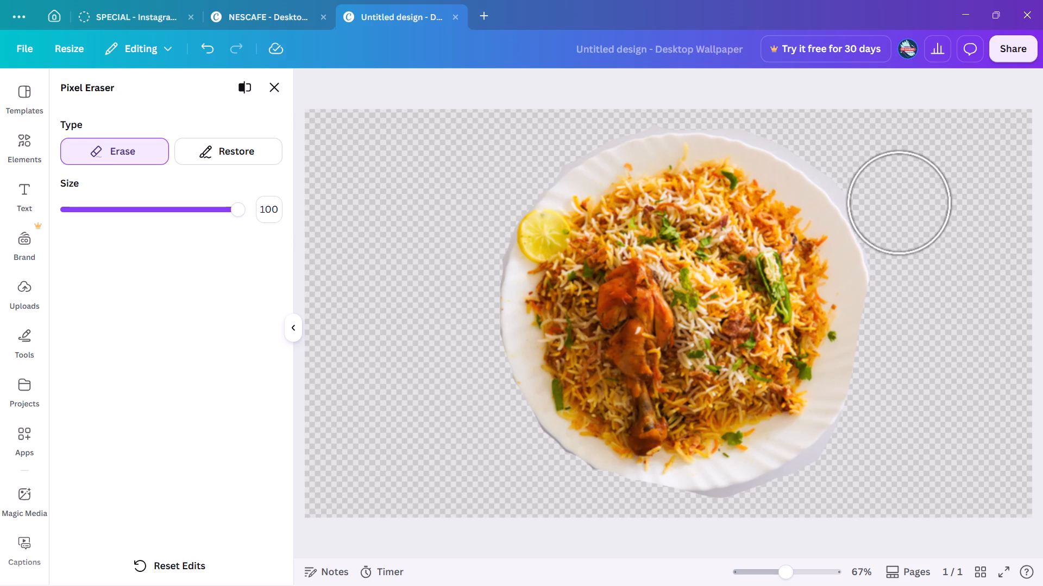
left_click_drag(899, 201, 872, 161)
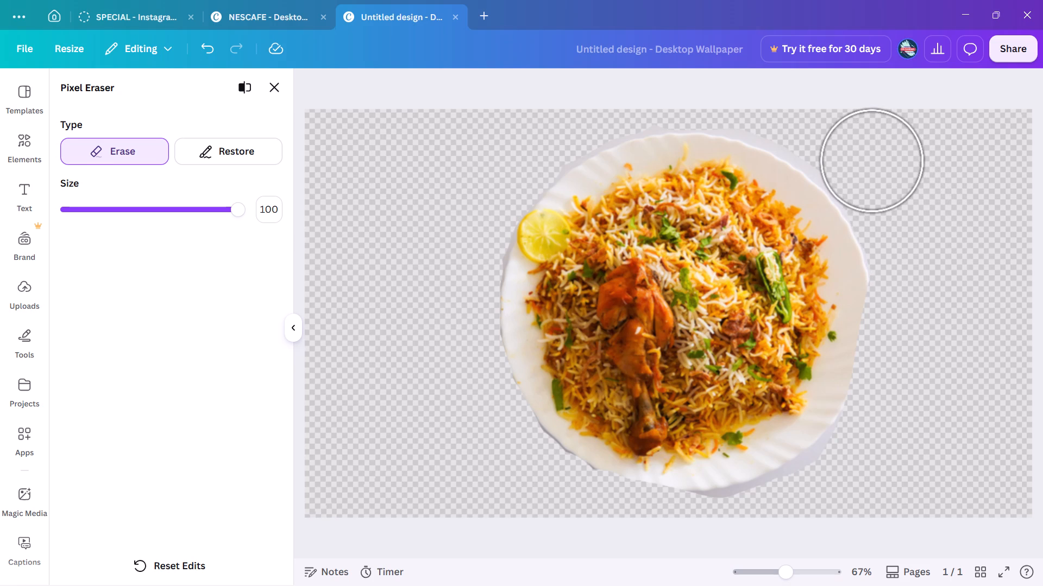
left_click_drag(875, 168, 849, 144)
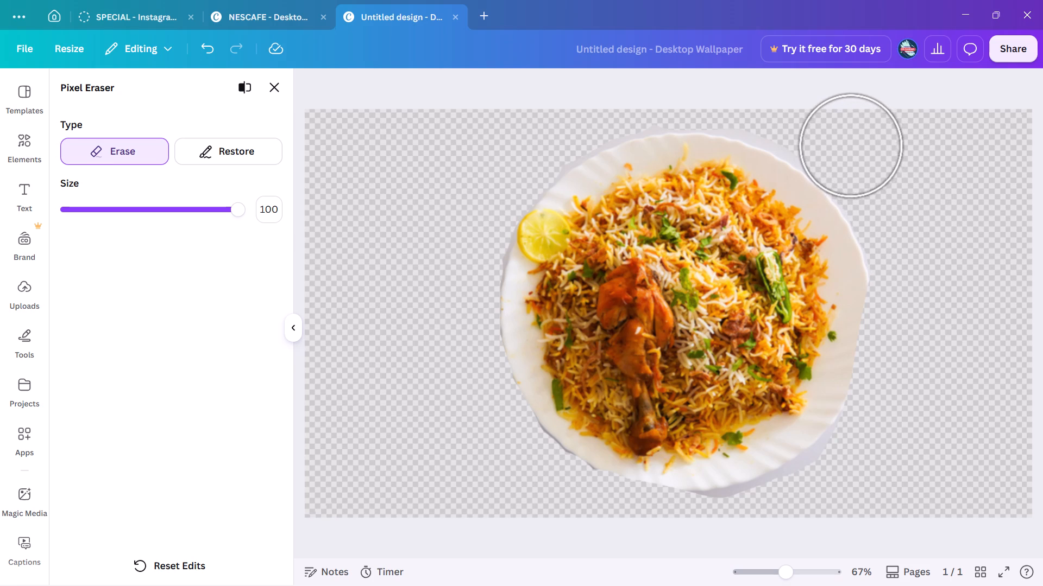
left_click_drag(849, 144, 803, 109)
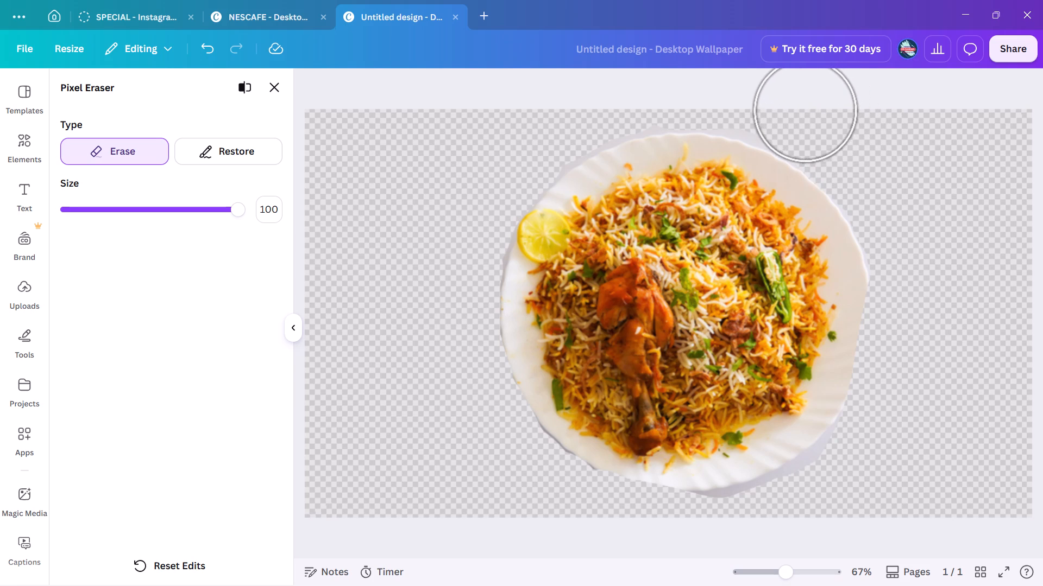
left_click_drag(803, 109, 757, 90)
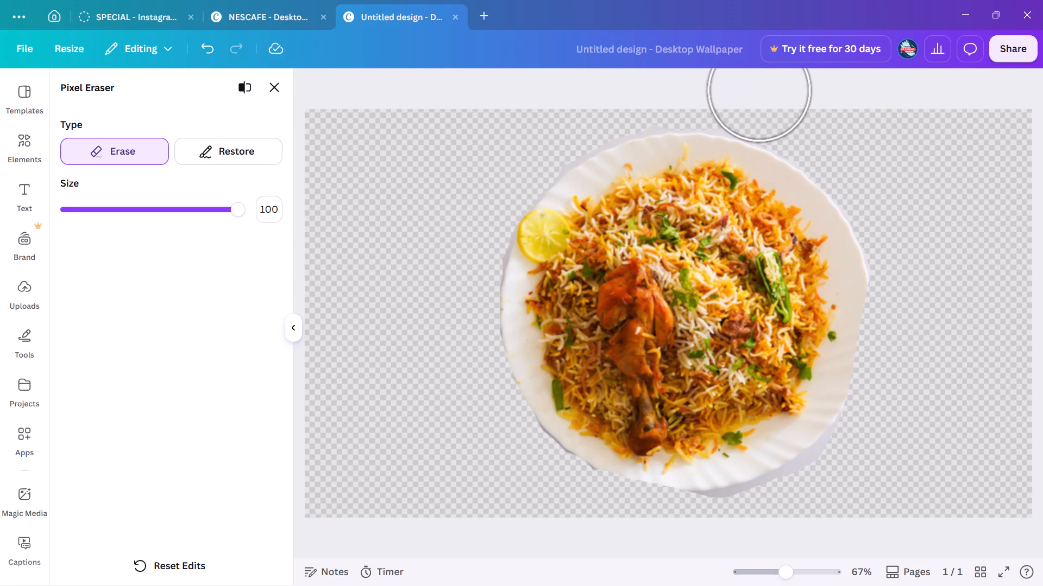
left_click_drag(757, 90, 739, 85)
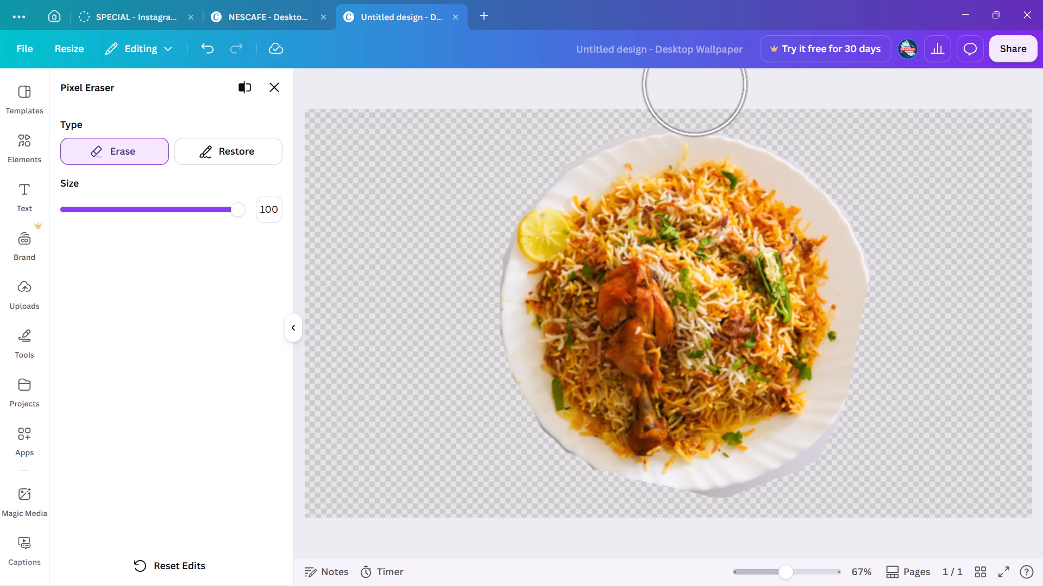
left_click_drag(685, 79, 669, 77)
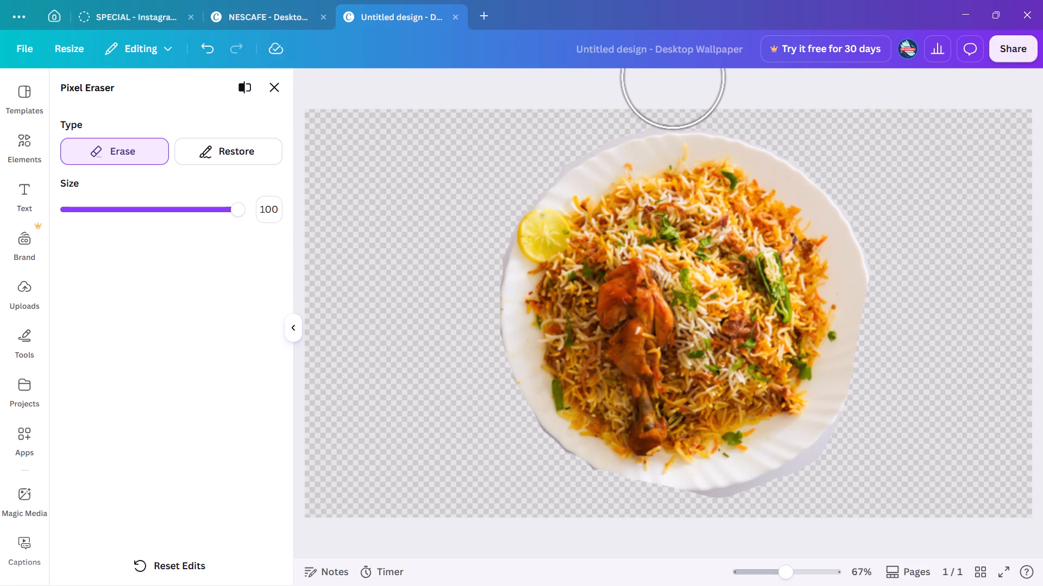
left_click_drag(669, 77, 624, 83)
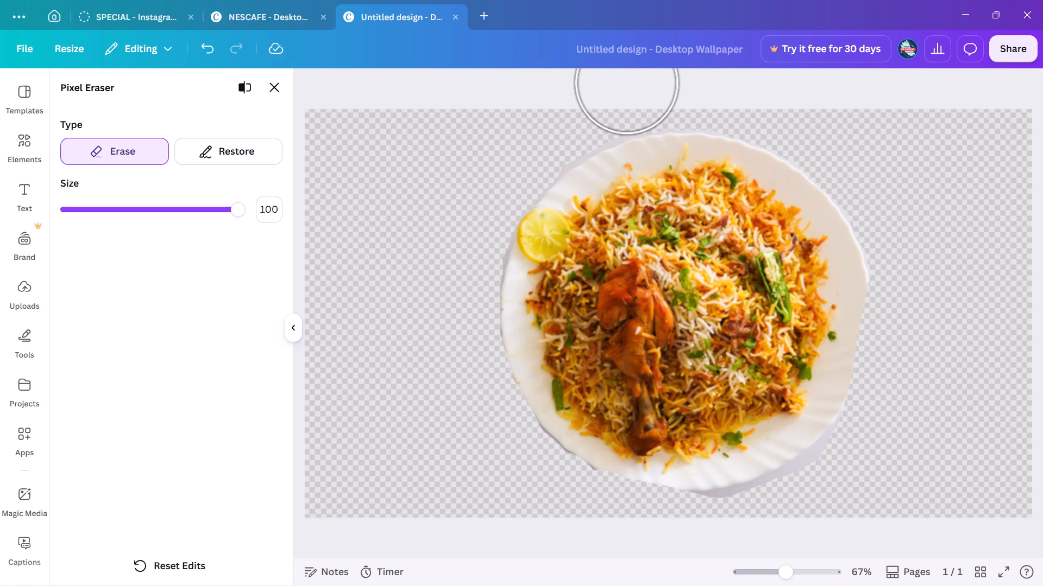
left_click_drag(624, 83, 598, 95)
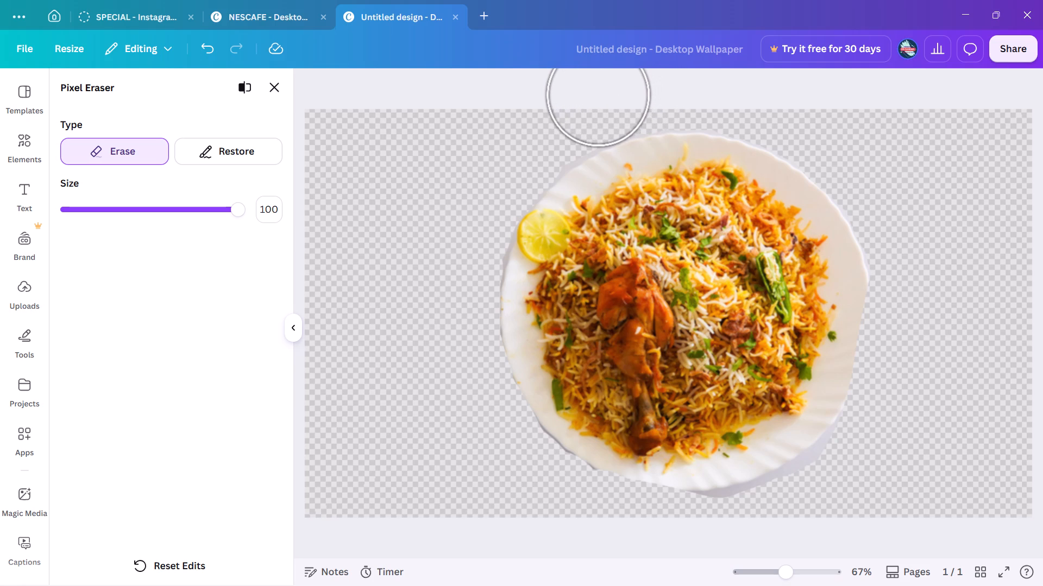
left_click_drag(598, 95, 596, 95)
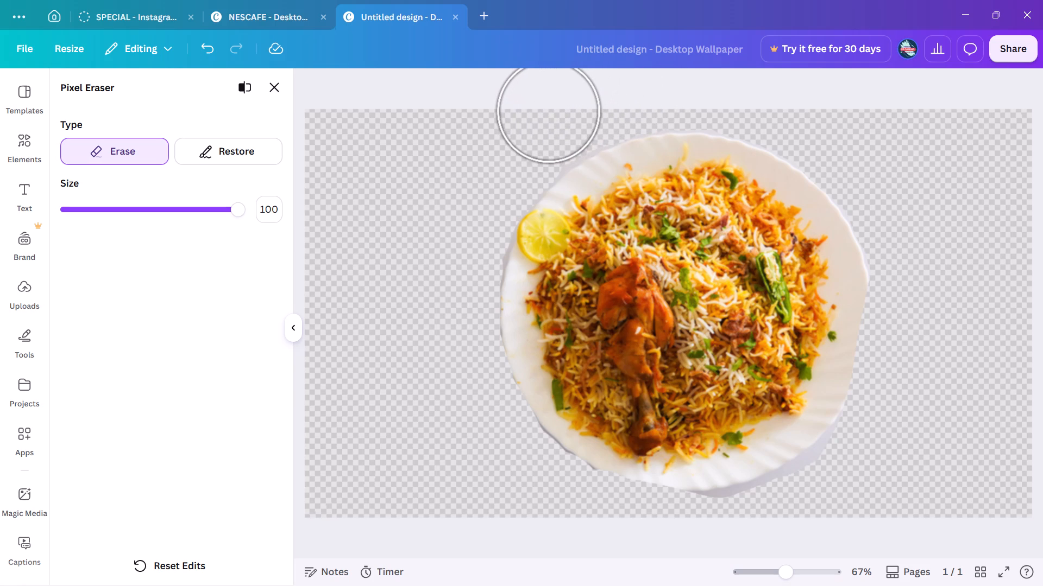
left_click_drag(549, 112, 544, 116)
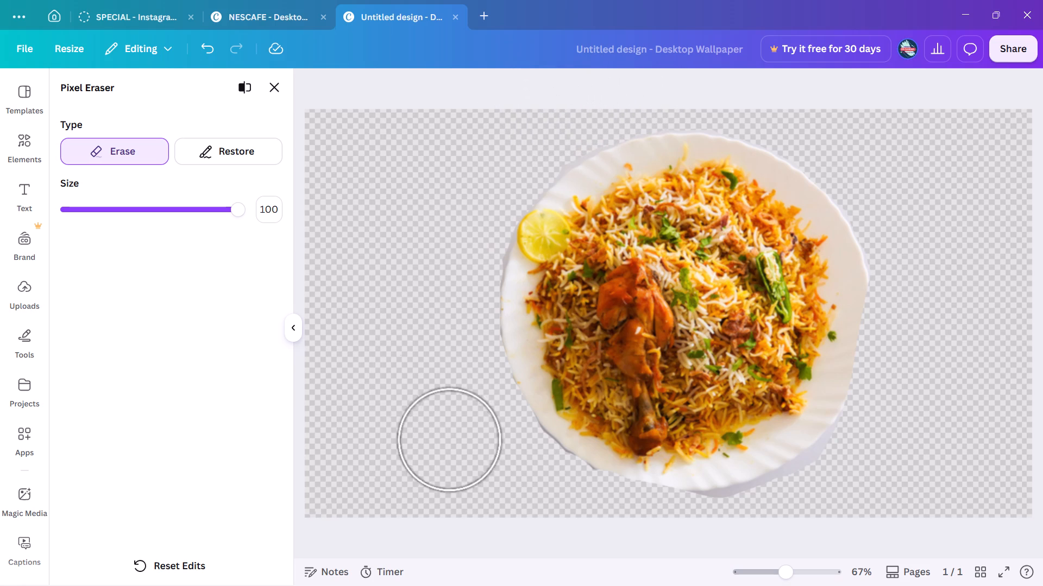
Erase the leftover grey shadow along the plate's lower-right and bottom rim, and finish the pixel erasing.
left_click_drag(893, 509, 881, 501)
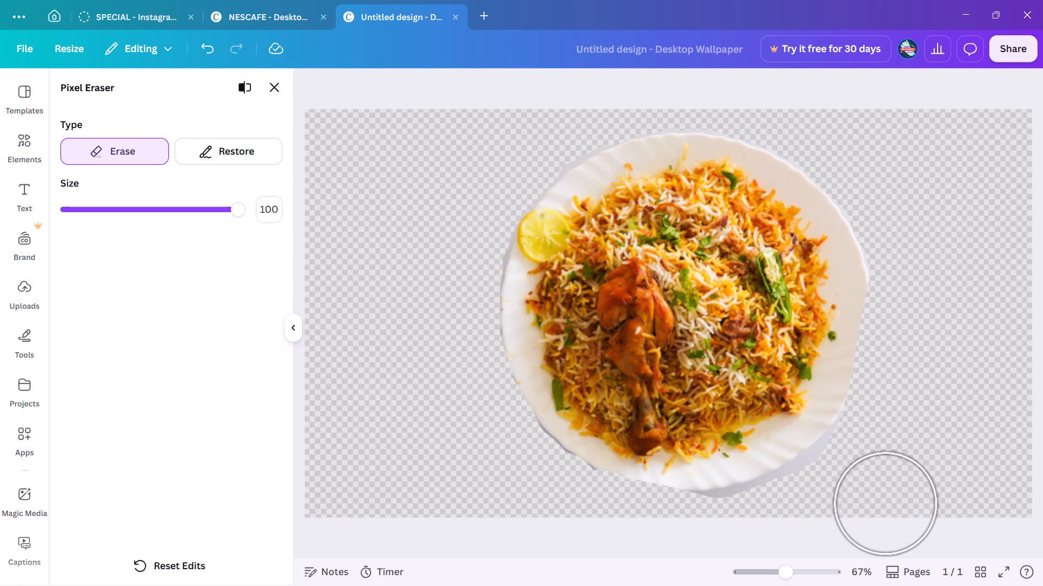
left_click_drag(881, 501, 860, 477)
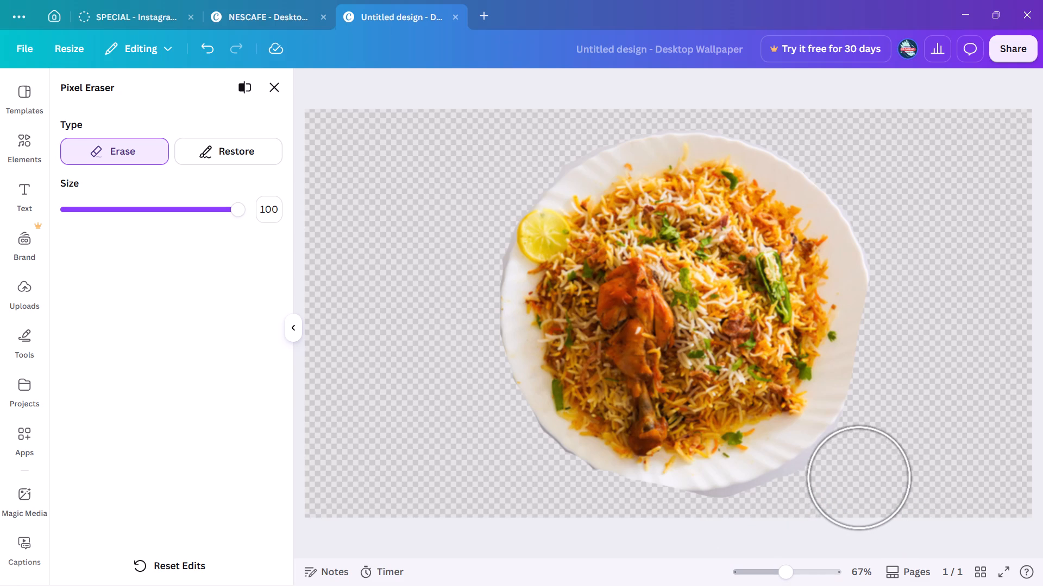
left_click_drag(860, 477, 831, 498)
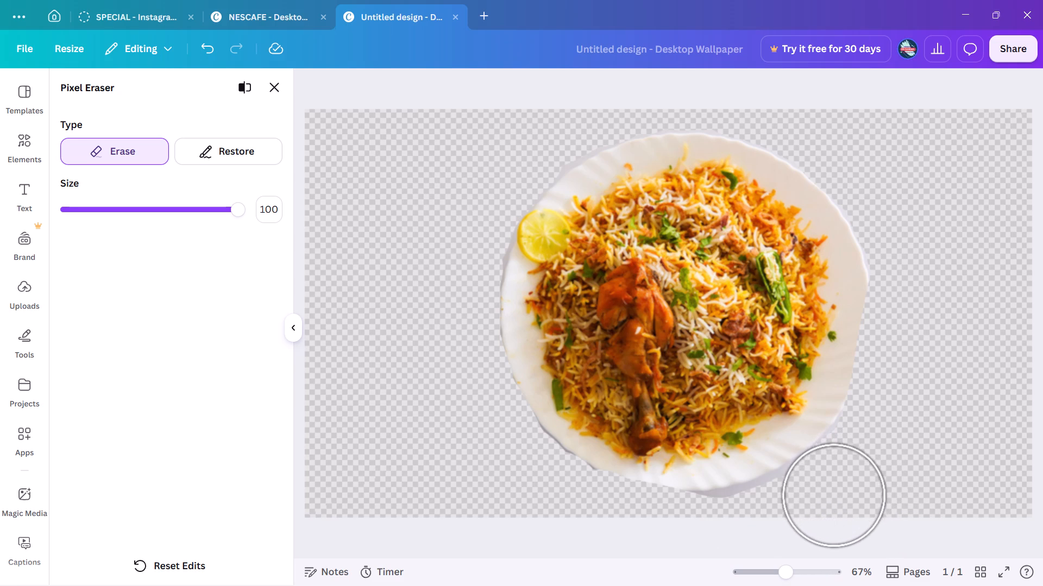
left_click_drag(831, 498, 766, 534)
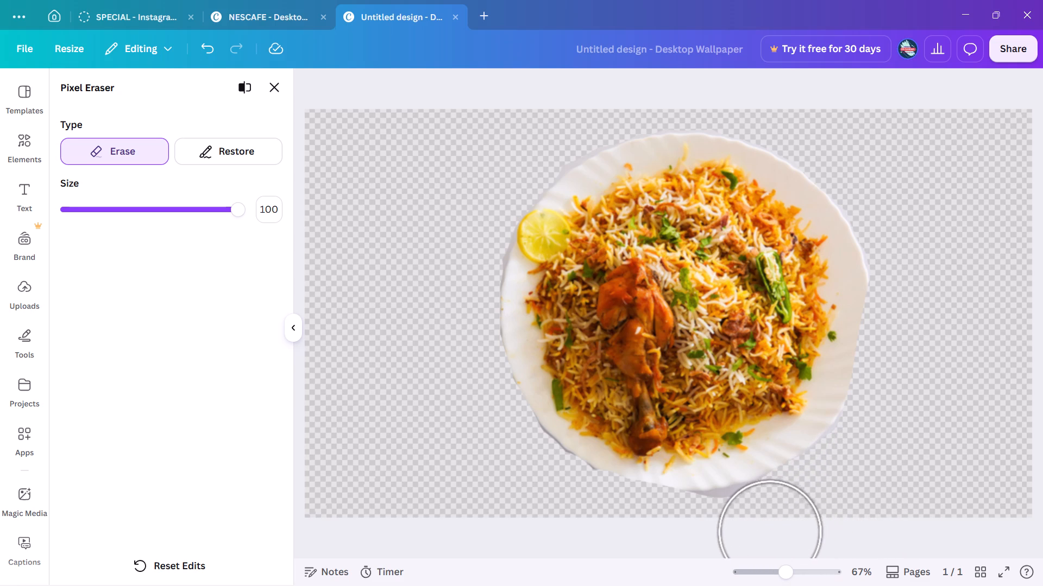
left_click_drag(766, 534, 700, 547)
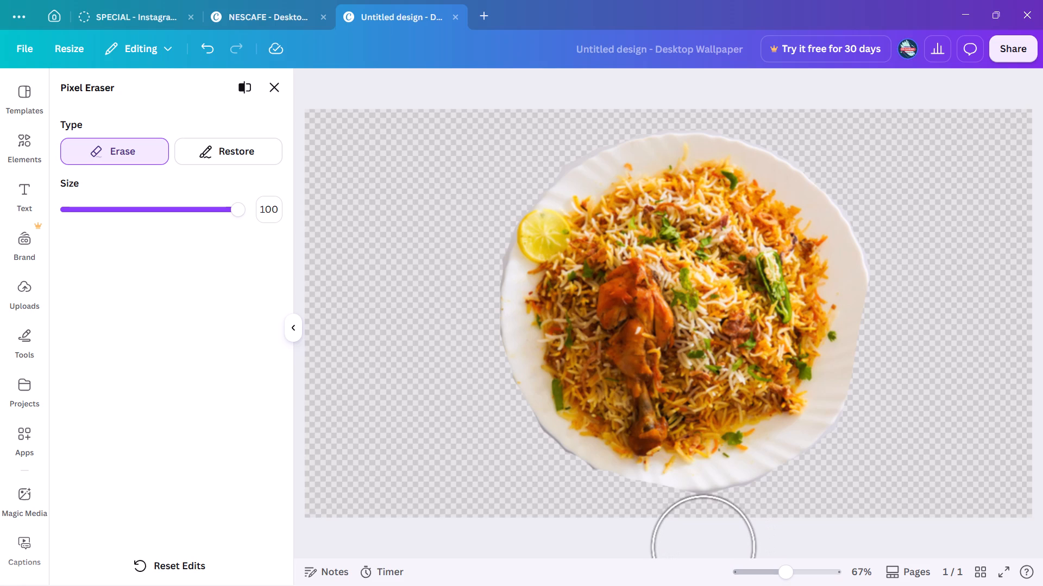
left_click_drag(700, 547, 687, 549)
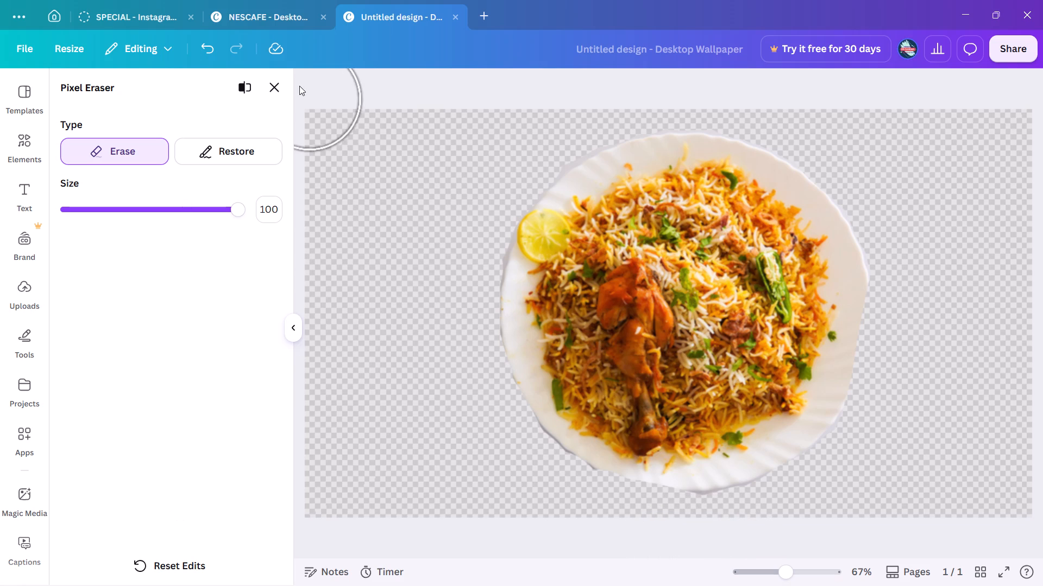
left_click(271, 87)
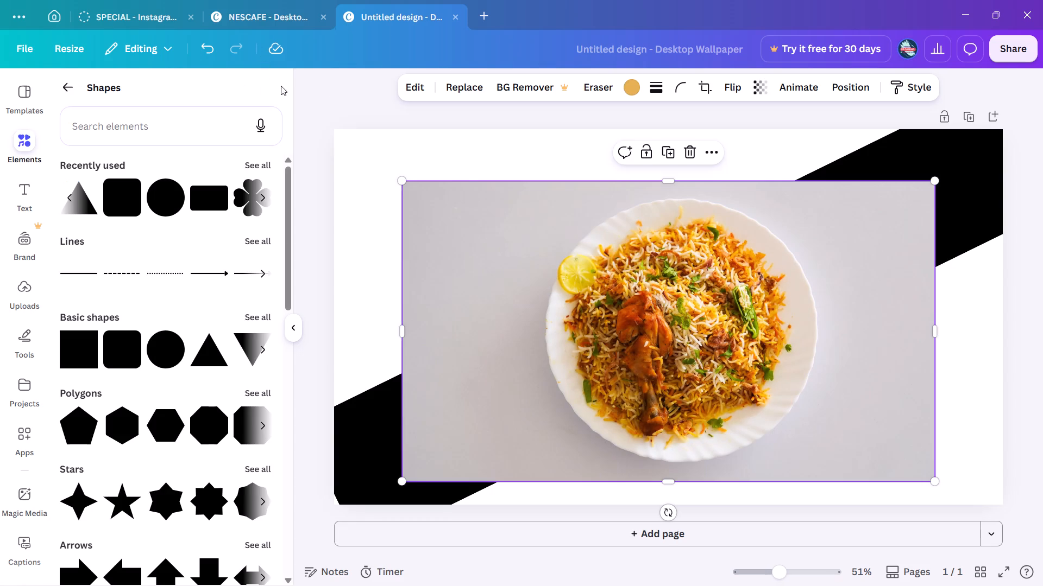
Reposition the cut-out biryani plate near the centre of the page, in front of the diagonal black band.
left_click(639, 310)
left_click(595, 89)
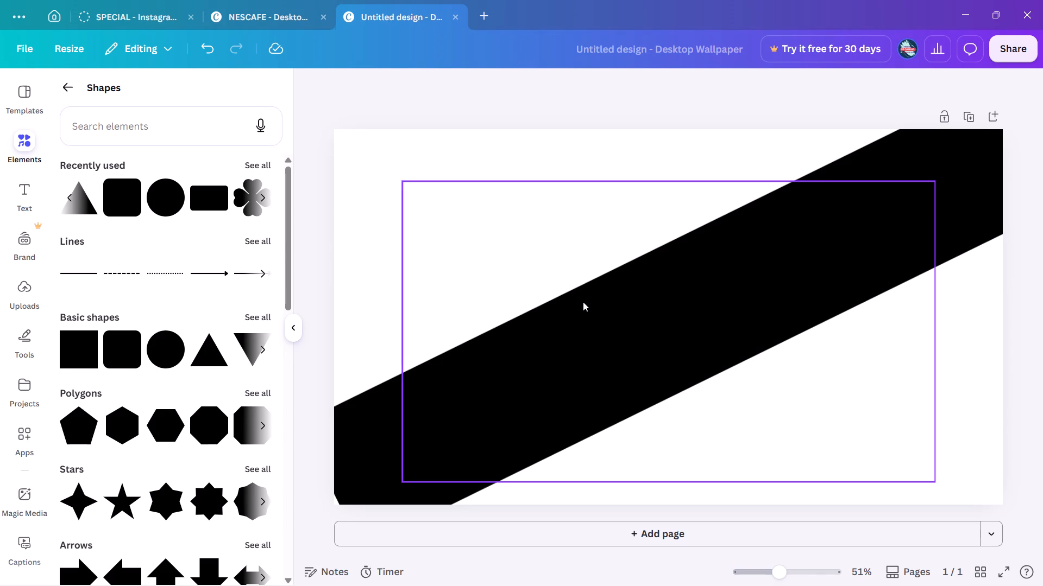
left_click_drag(570, 242, 552, 222)
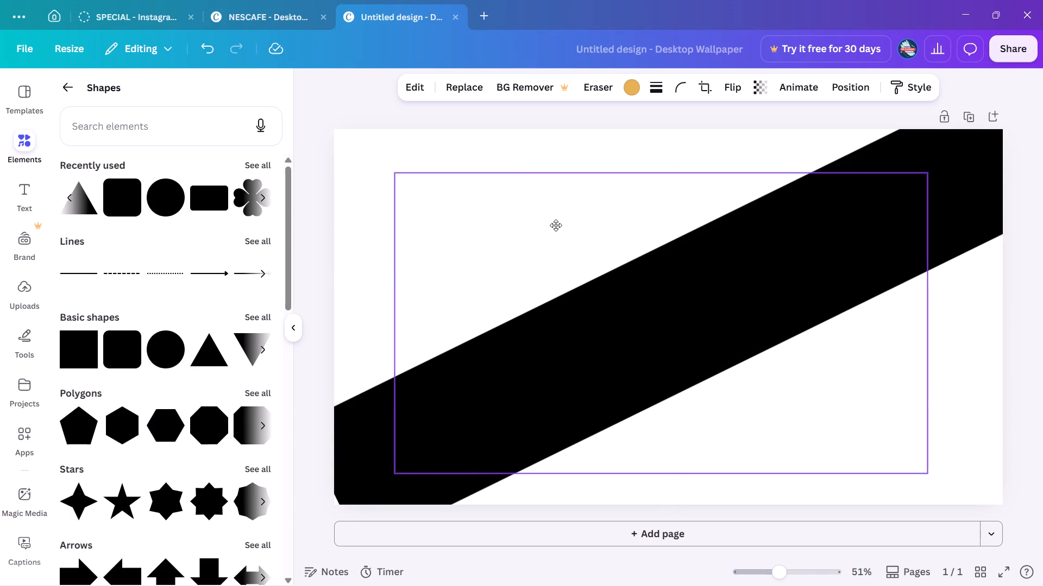
left_click_drag(552, 222, 575, 258)
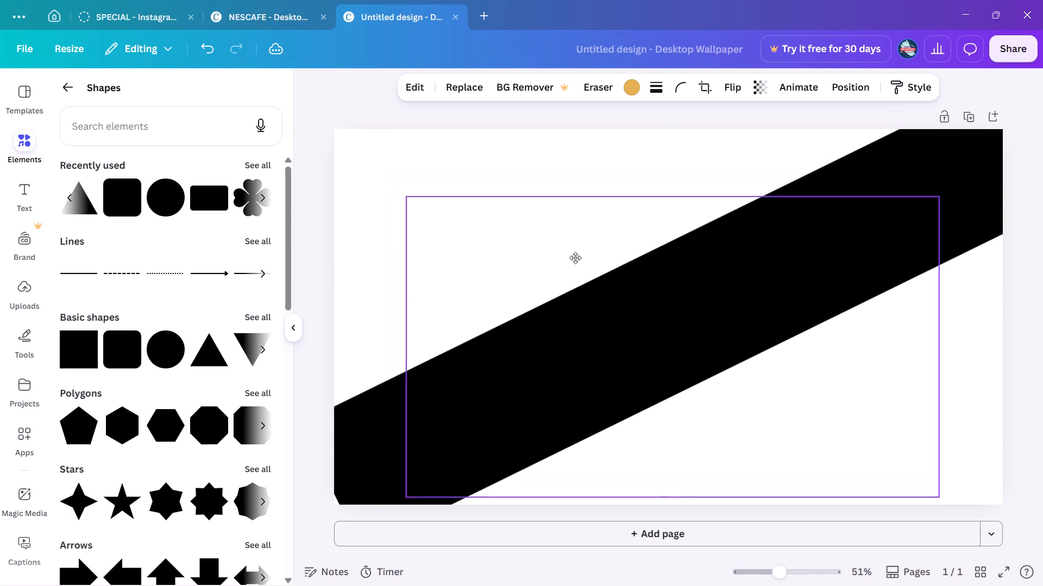
left_click_drag(575, 258, 575, 255)
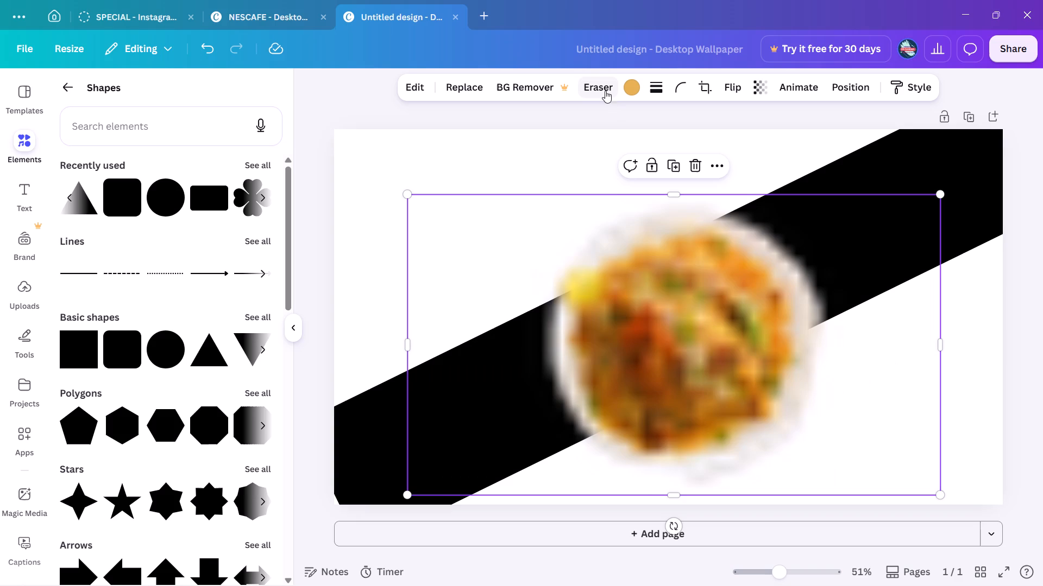
left_click_drag(652, 277, 650, 272)
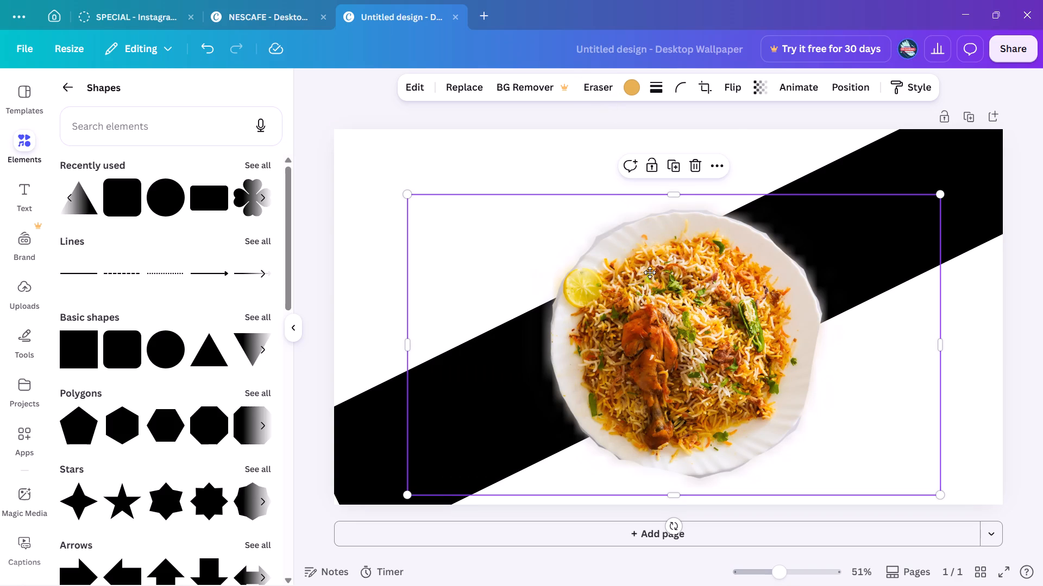
left_click_drag(650, 272, 638, 253)
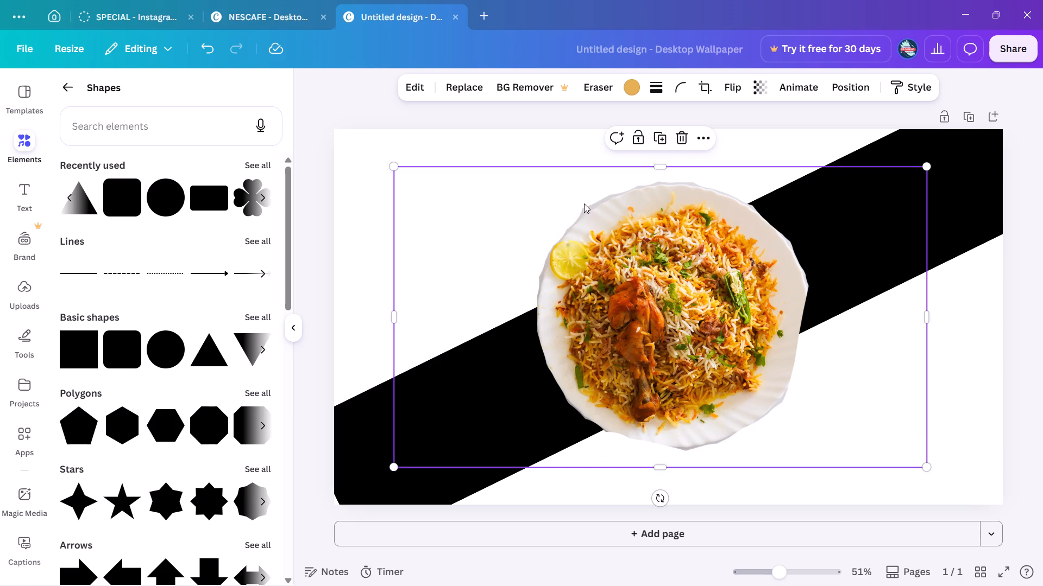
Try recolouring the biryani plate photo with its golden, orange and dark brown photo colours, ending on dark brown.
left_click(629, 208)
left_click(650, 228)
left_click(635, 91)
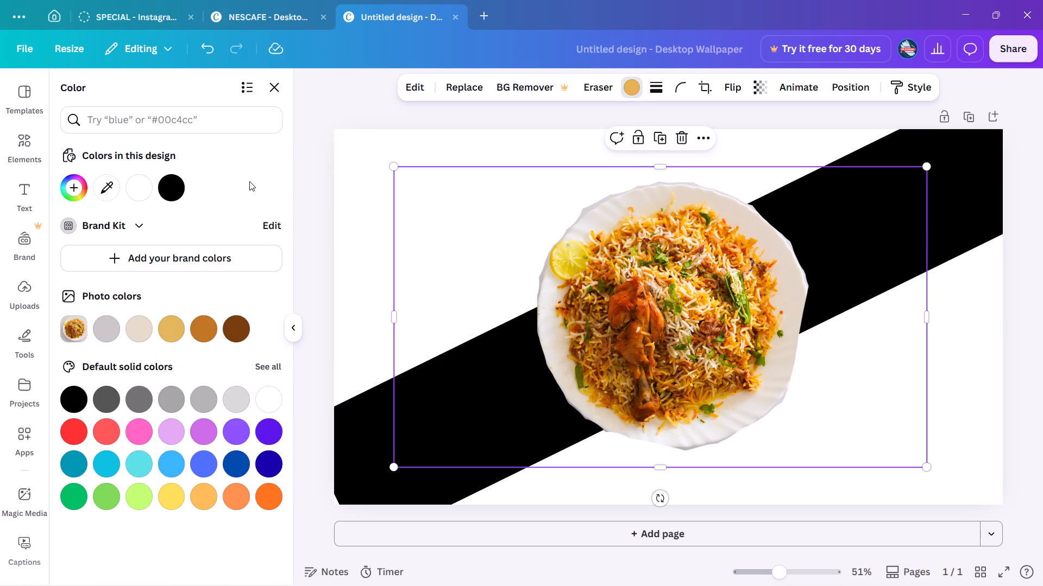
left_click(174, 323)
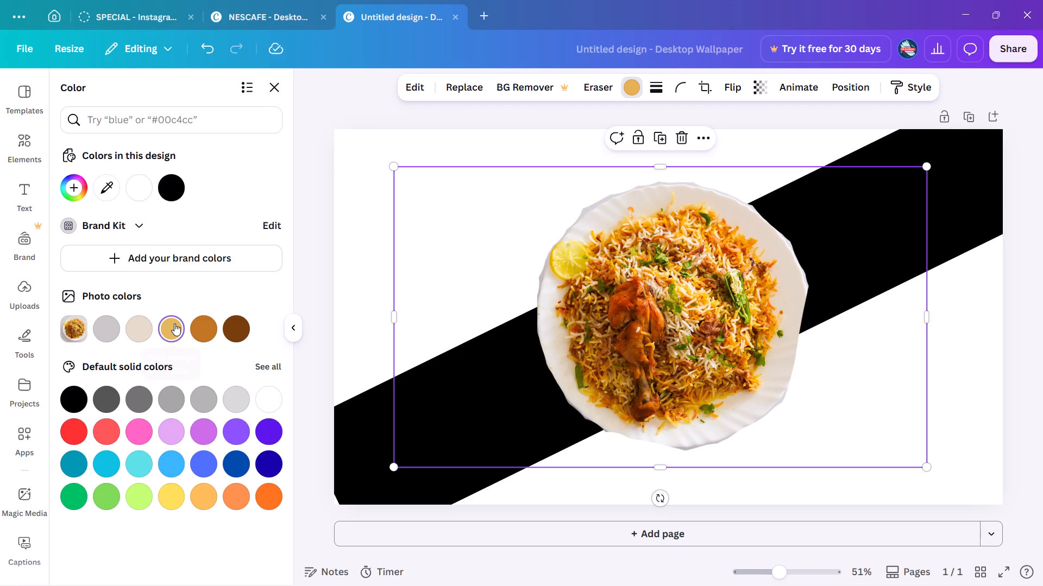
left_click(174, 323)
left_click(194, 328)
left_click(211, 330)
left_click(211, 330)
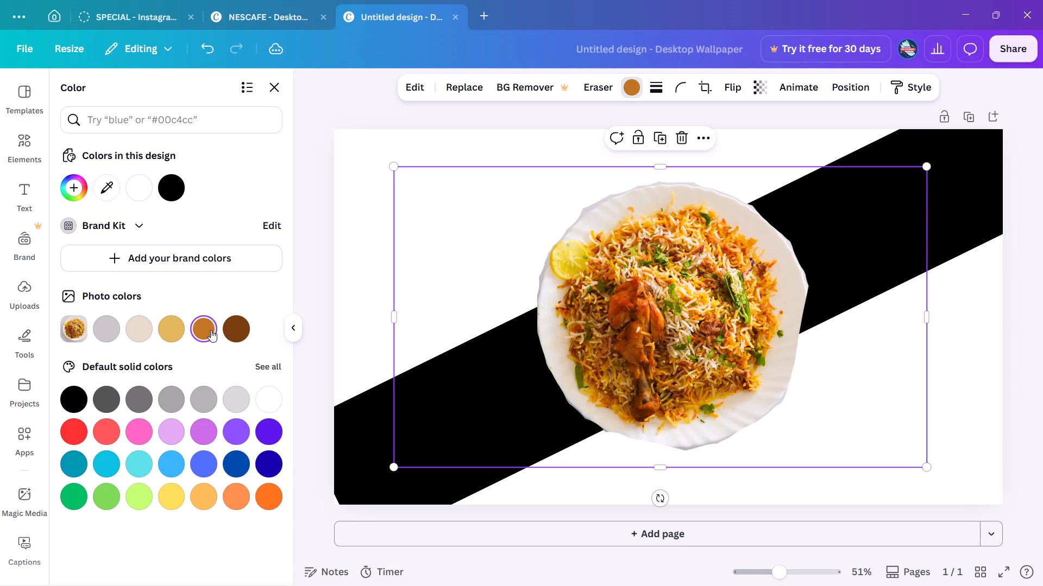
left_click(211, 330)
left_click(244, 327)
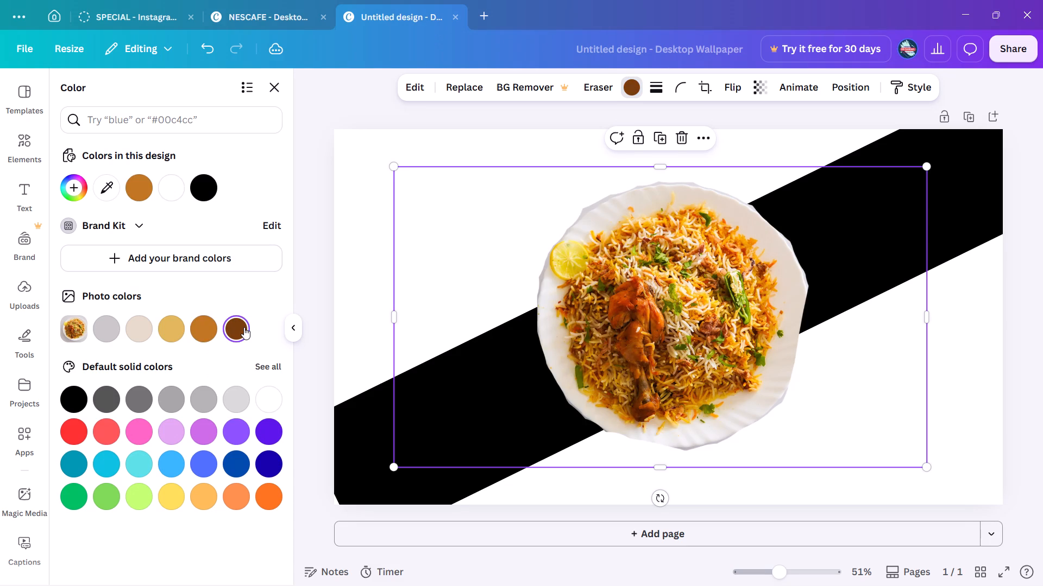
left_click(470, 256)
Nudge the biryani plate photo slightly down and to the right on the page.
left_click(667, 292)
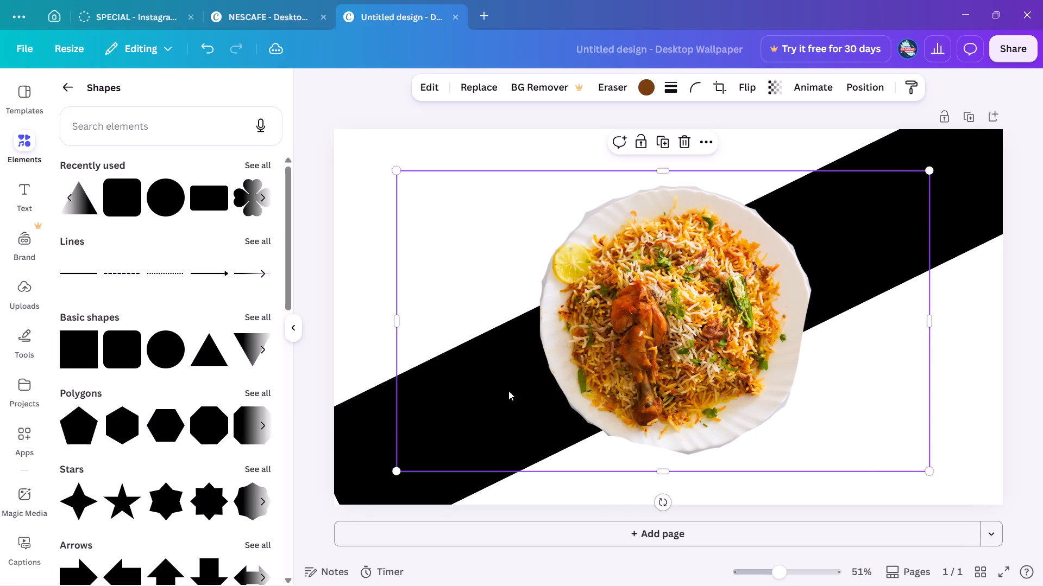
Change the diagonal black band behind the plate to the design's dark brown and deselect it.
left_click(485, 398)
left_click(344, 447)
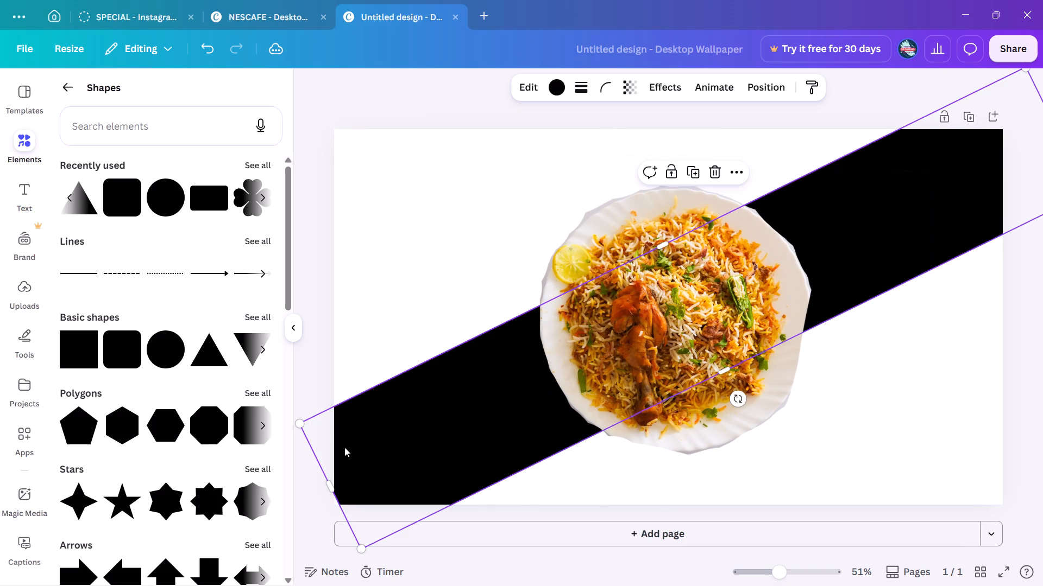
left_click(556, 92)
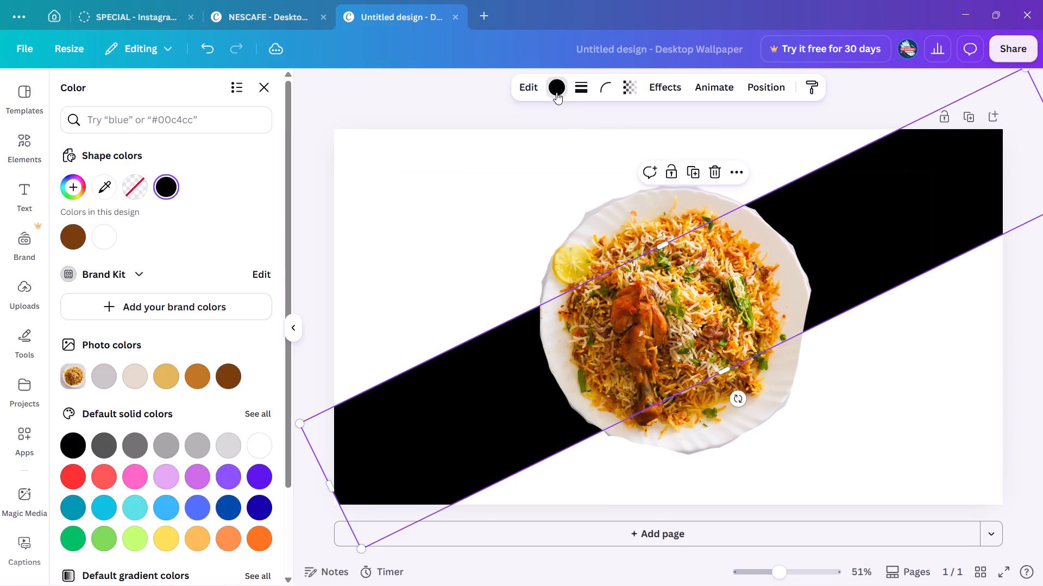
left_click(67, 234)
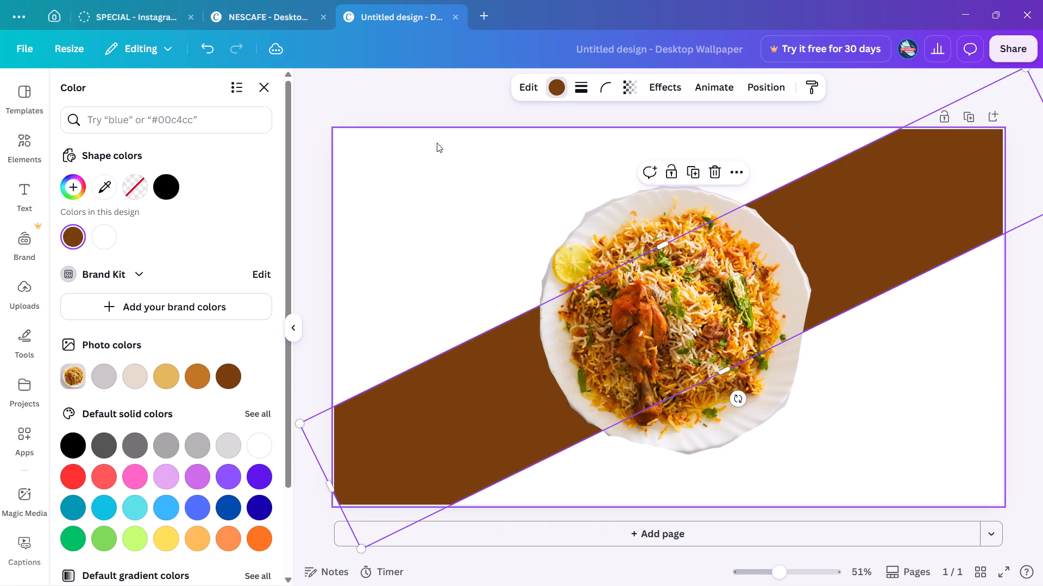
left_click(397, 98)
left_click(397, 98)
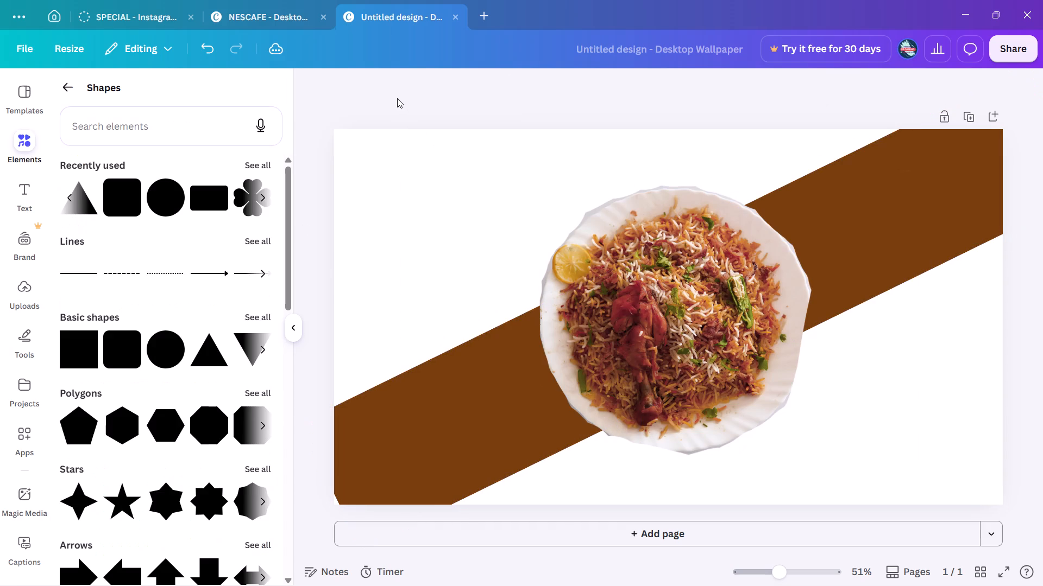
Recolour the biryani plate photo, alternating between gold and the design's dark brown, and settle on gold.
left_click(739, 323)
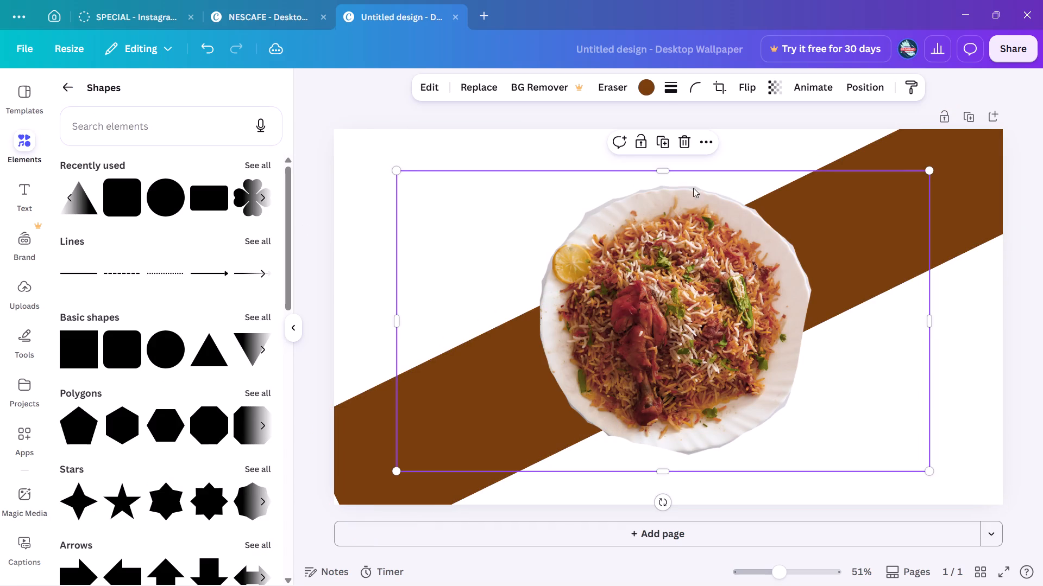
left_click(645, 91)
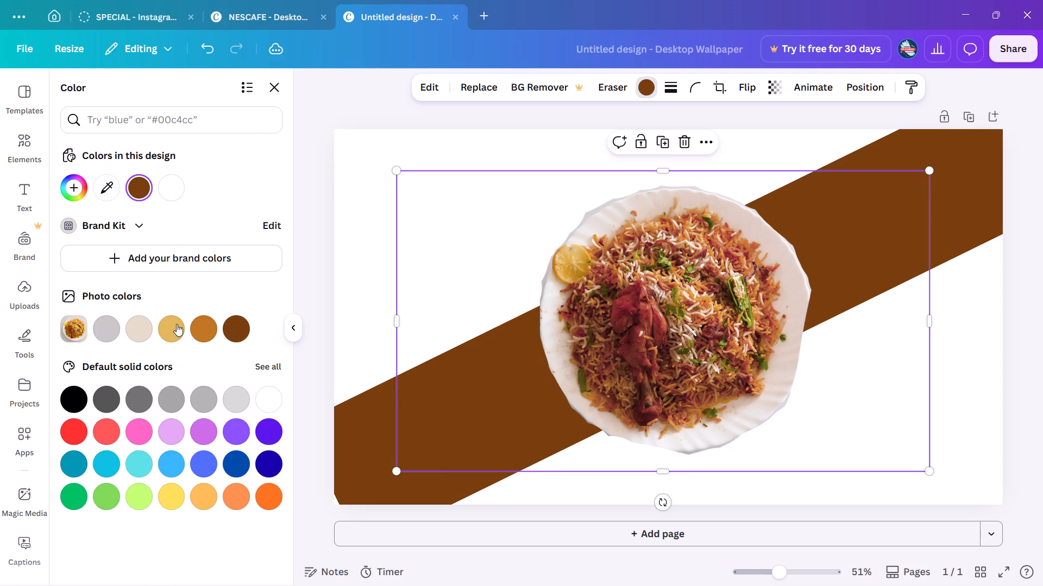
left_click(170, 337)
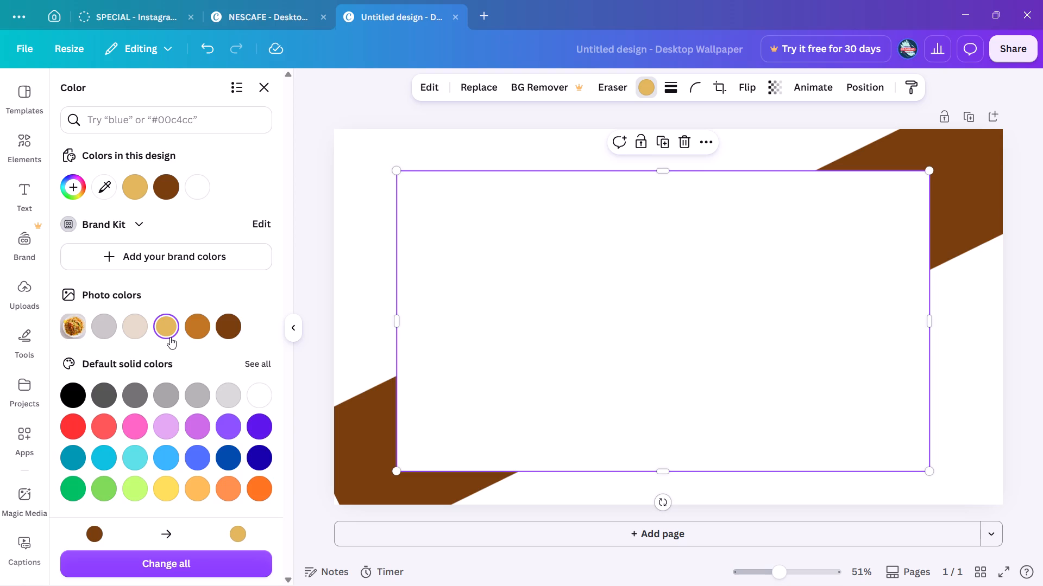
left_click(160, 186)
left_click(141, 186)
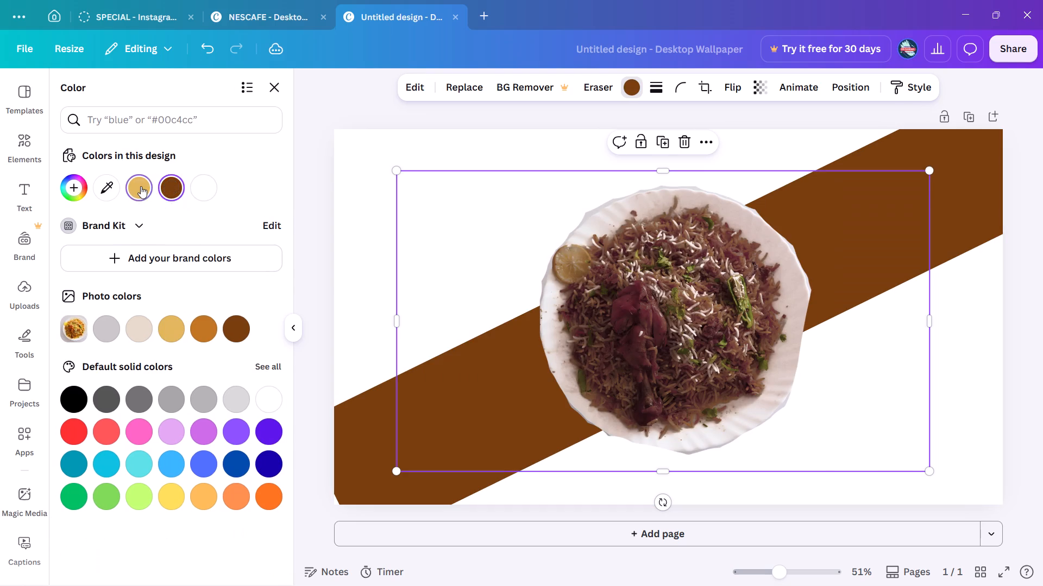
left_click(318, 186)
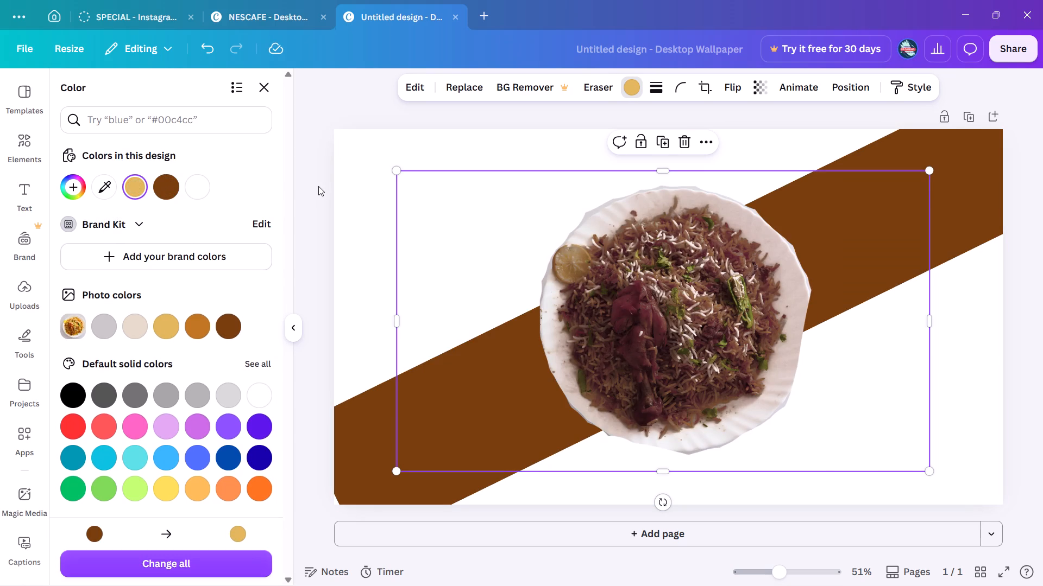
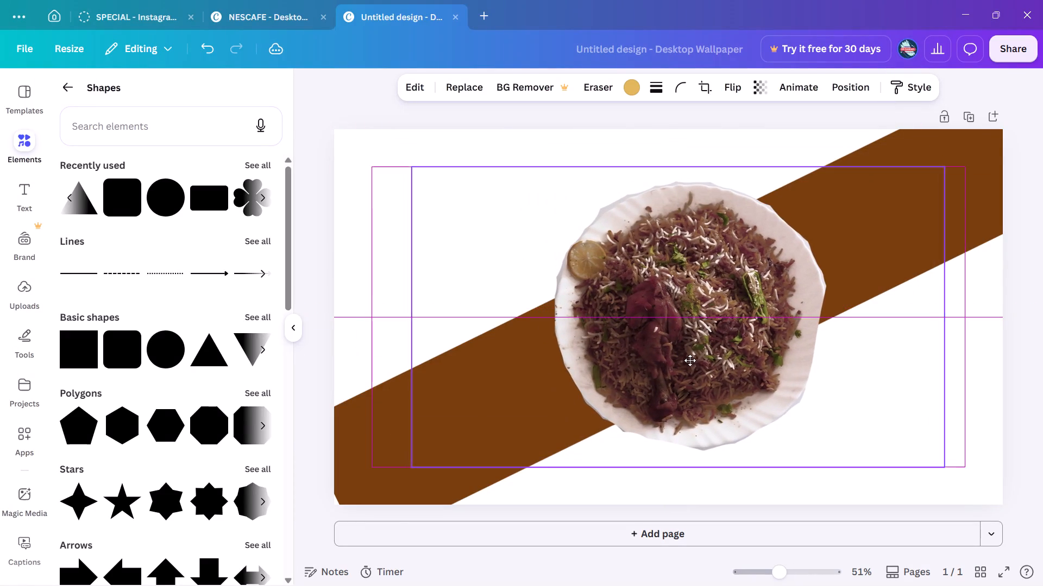
Undo the recent moves and recolouring of the biryani plate photo and the diagonal band's change to dark brown.
key("ctrl+z")
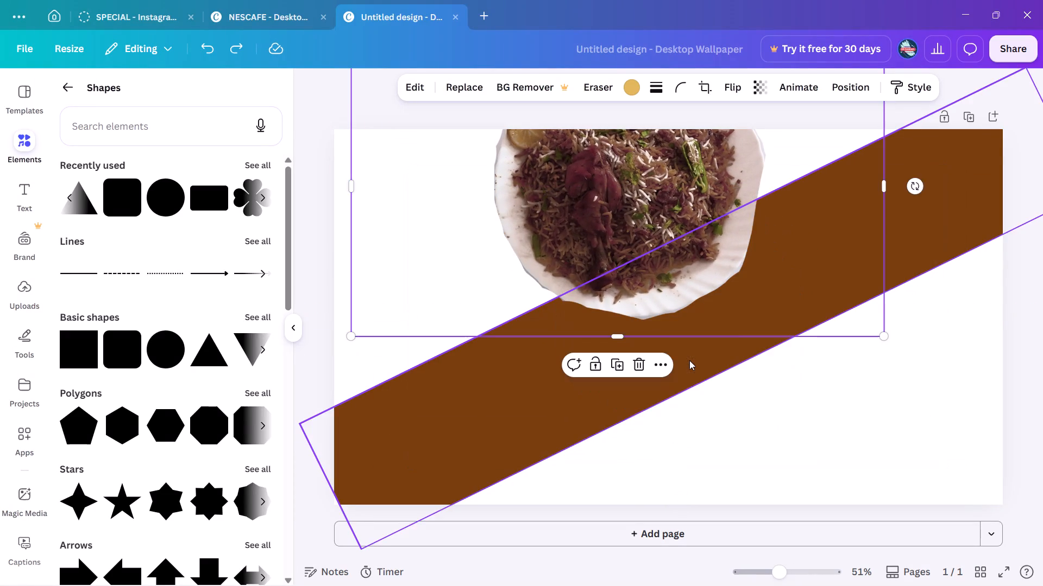
key("ctrl+z")
key("ctrl+z")
key("ctrl+z")
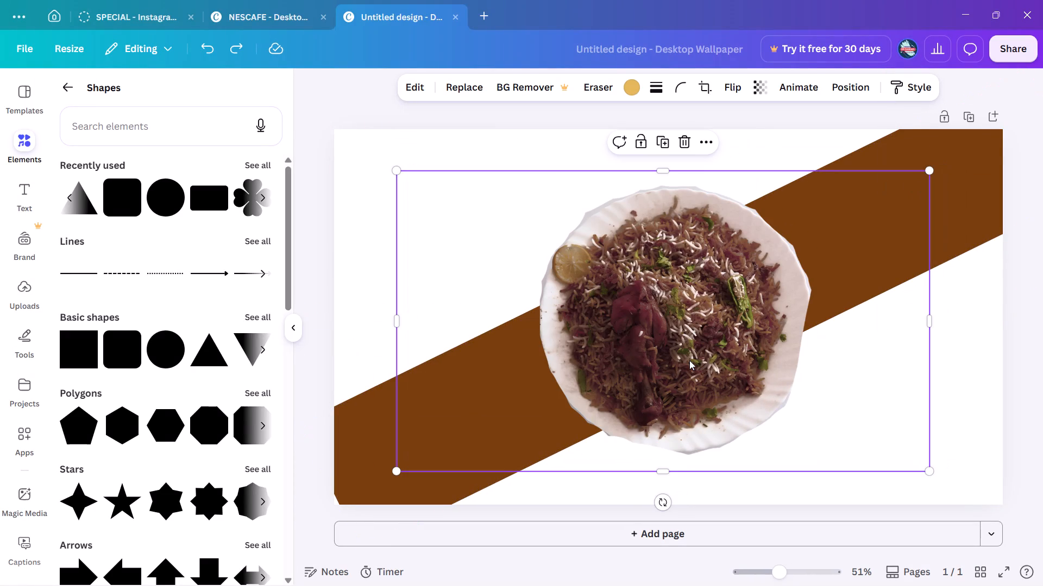
key("ctrl+z")
key("ctrl+z")
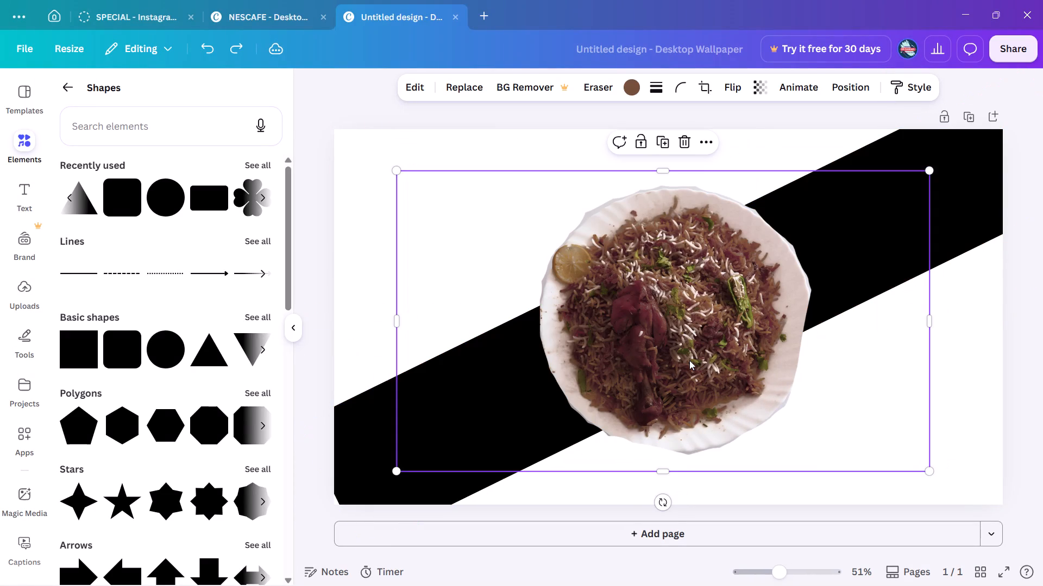
key("ctrl+z")
key("ctrl+z")
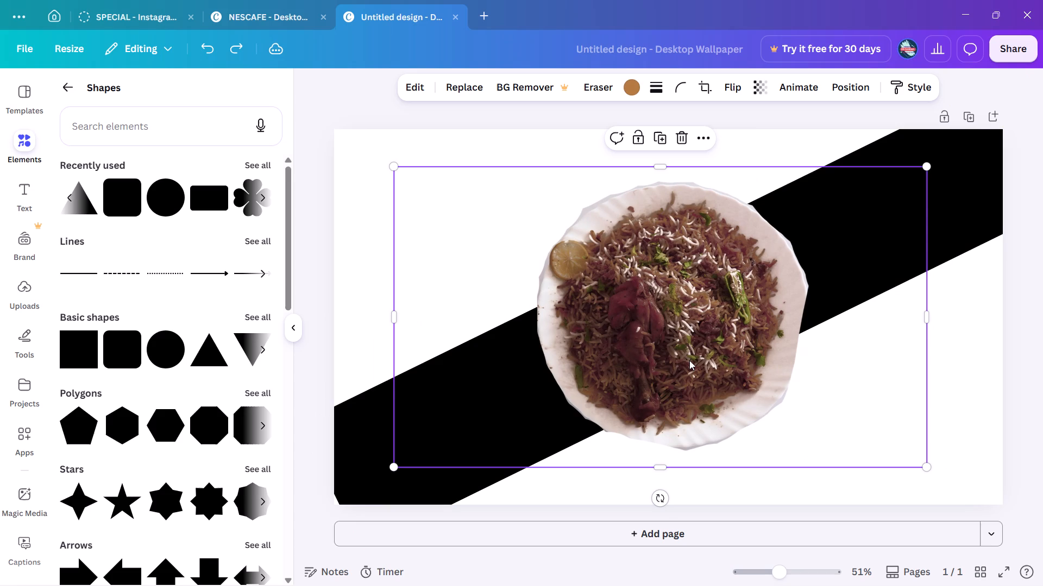
key("ctrl+z")
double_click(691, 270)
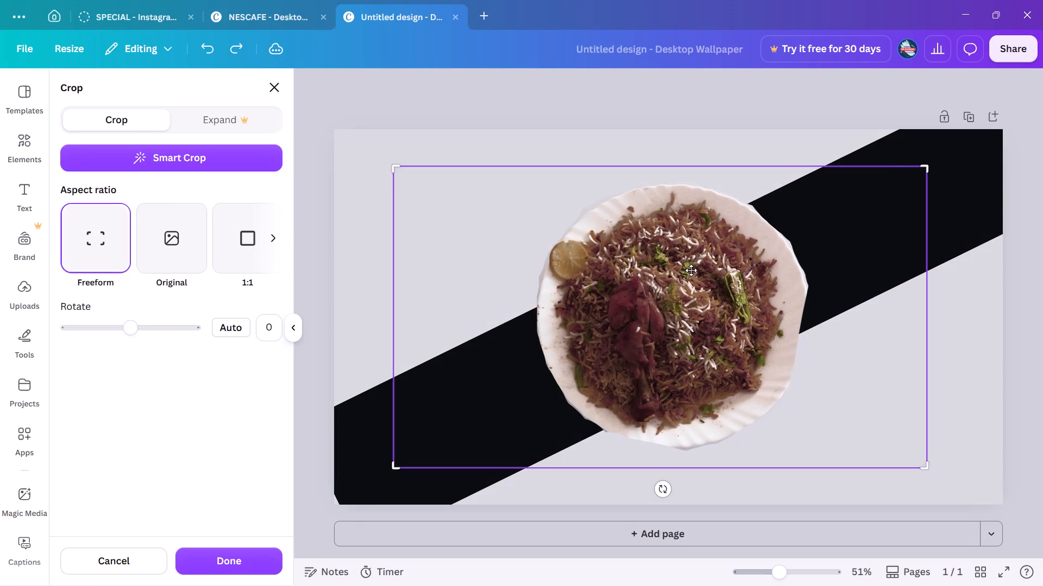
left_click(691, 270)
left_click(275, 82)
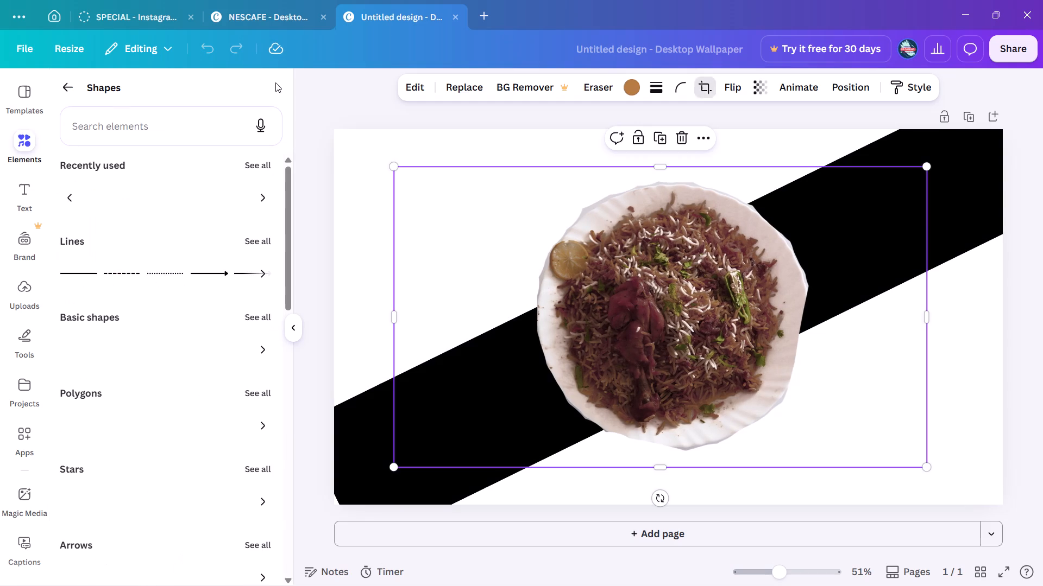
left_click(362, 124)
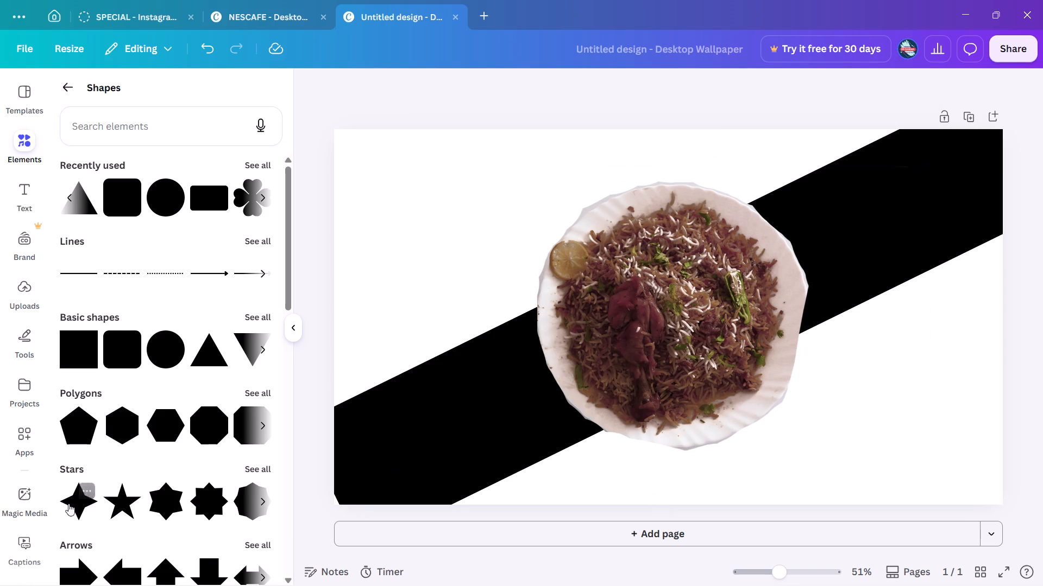
Select the biryani plate photo on the page.
left_click(605, 253)
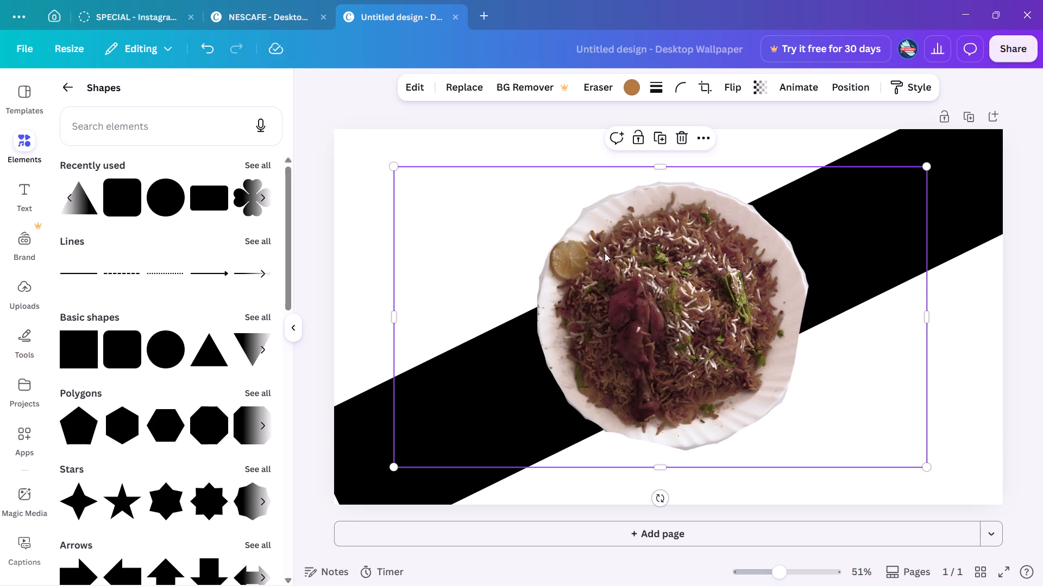
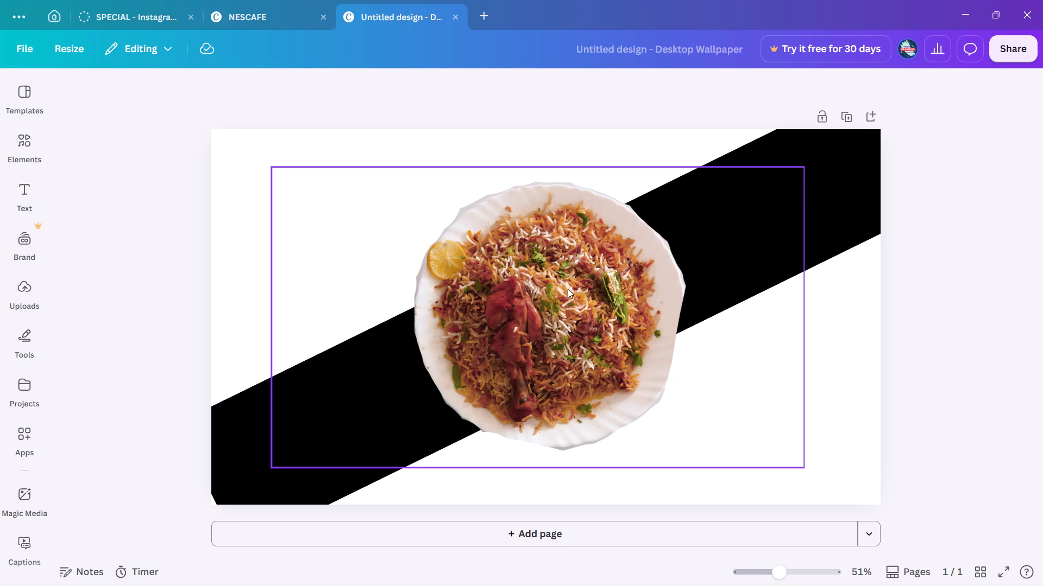
Enlarge the biryani plate photo slightly from its upper-left corner.
left_click(485, 279)
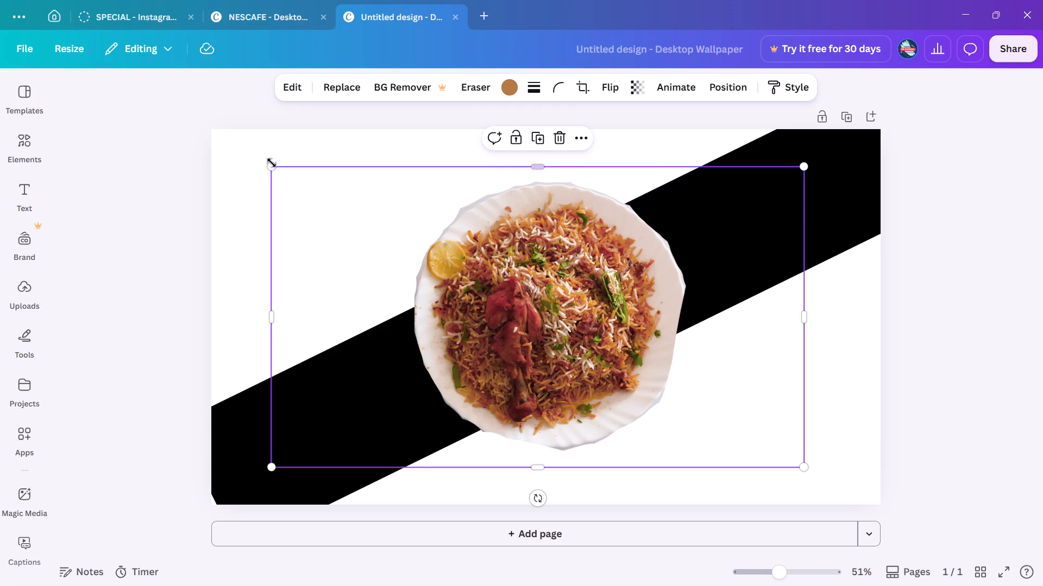
left_click(267, 162)
left_click_drag(277, 169, 242, 148)
Reposition the enlarged plate photo slightly right of and below the page centre, over the diagonal band.
left_click_drag(441, 229, 443, 229)
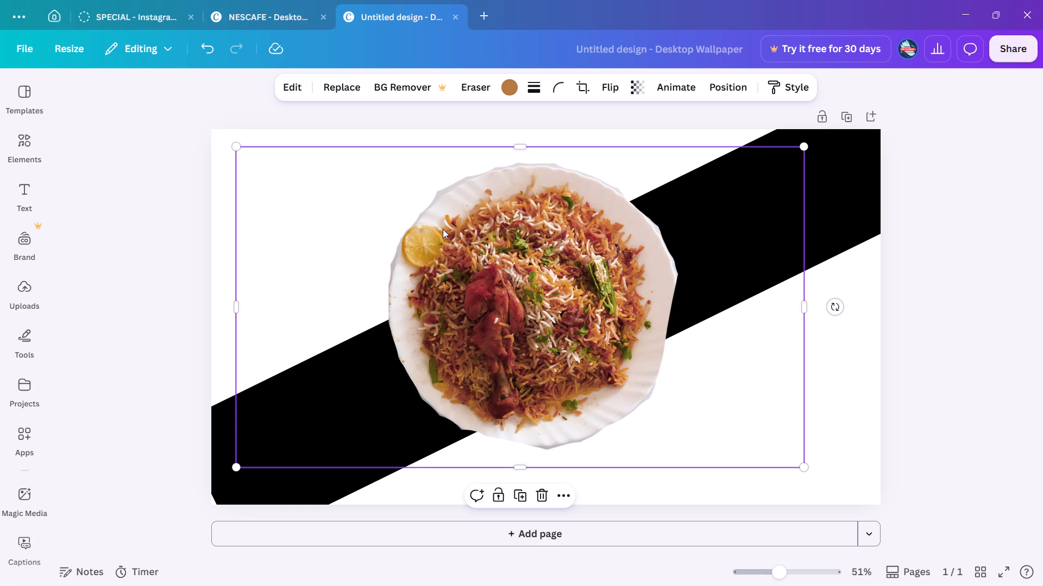
left_click_drag(443, 229, 452, 230)
left_click_drag(486, 260, 502, 264)
left_click_drag(502, 264, 512, 264)
left_click(946, 193)
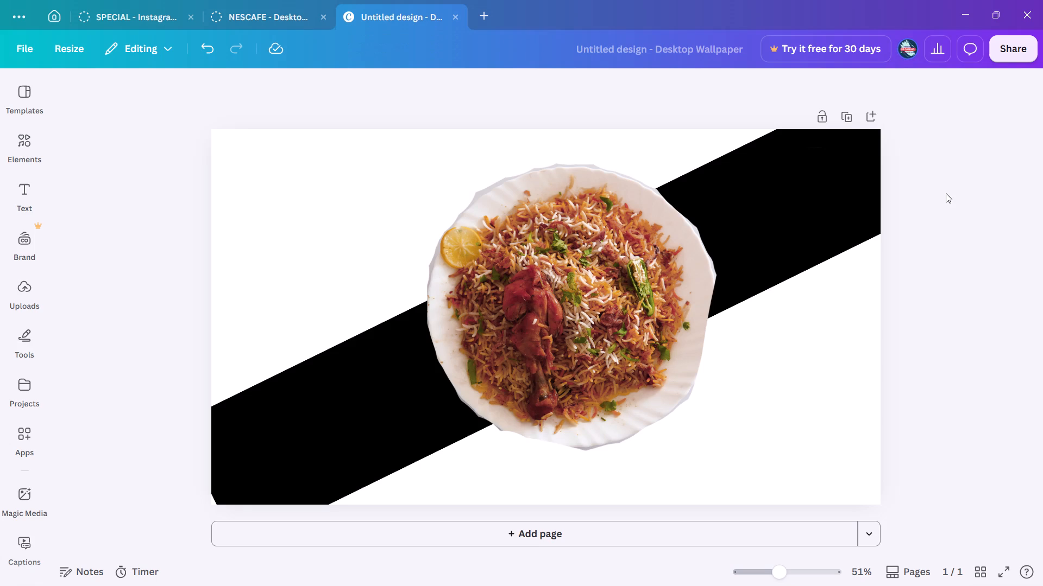
left_click_drag(592, 292, 612, 302)
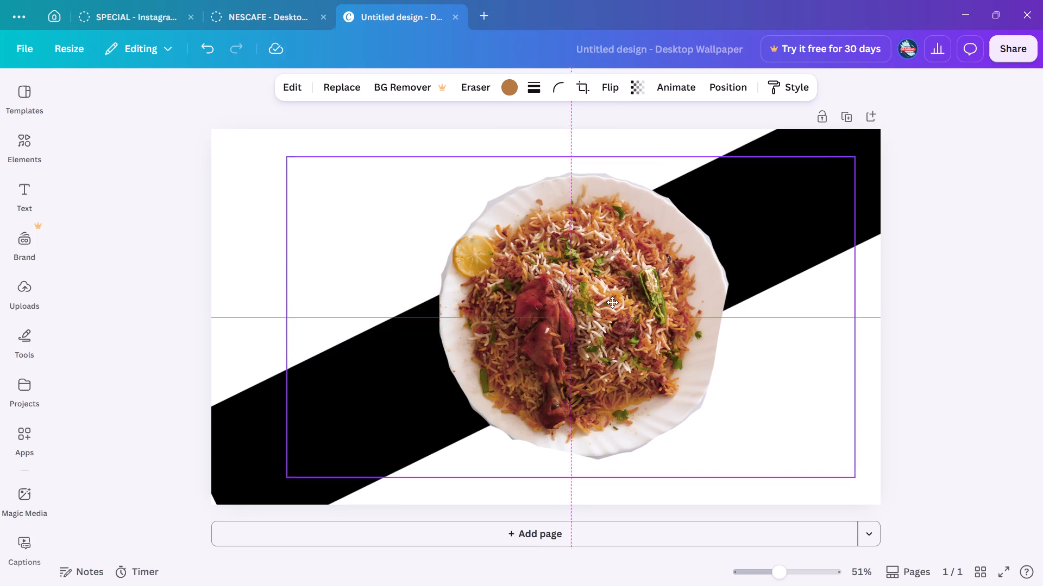
left_click_drag(612, 302, 600, 303)
left_click_drag(600, 303, 600, 303)
left_click_drag(600, 303, 585, 310)
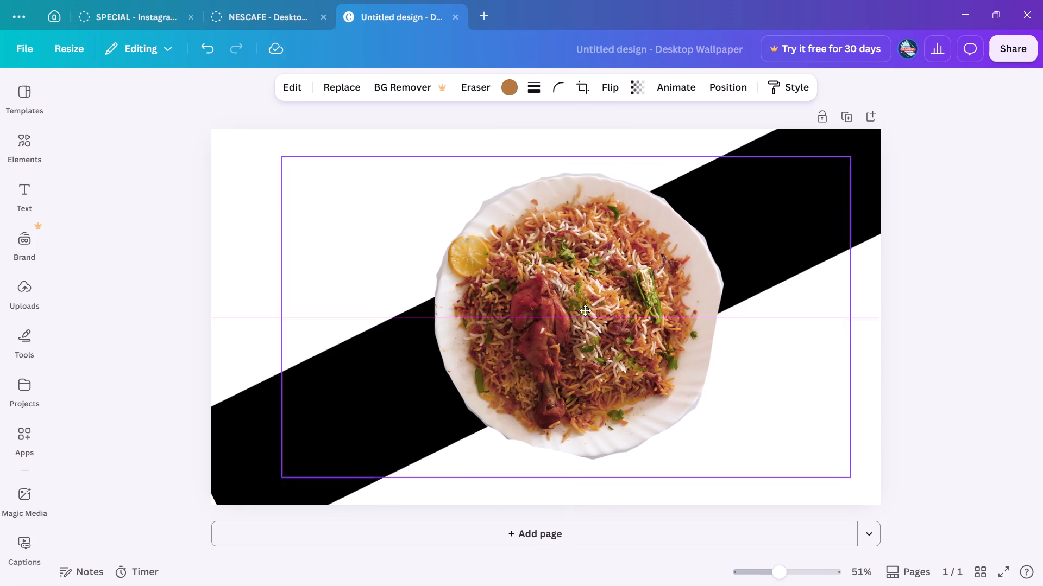
left_click_drag(585, 310, 577, 313)
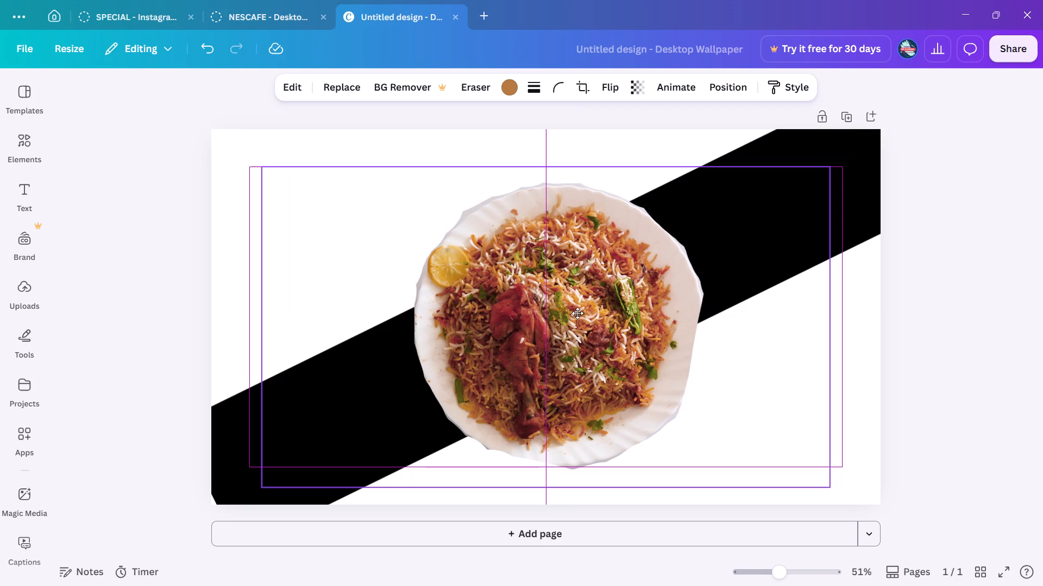
left_click_drag(577, 313, 580, 310)
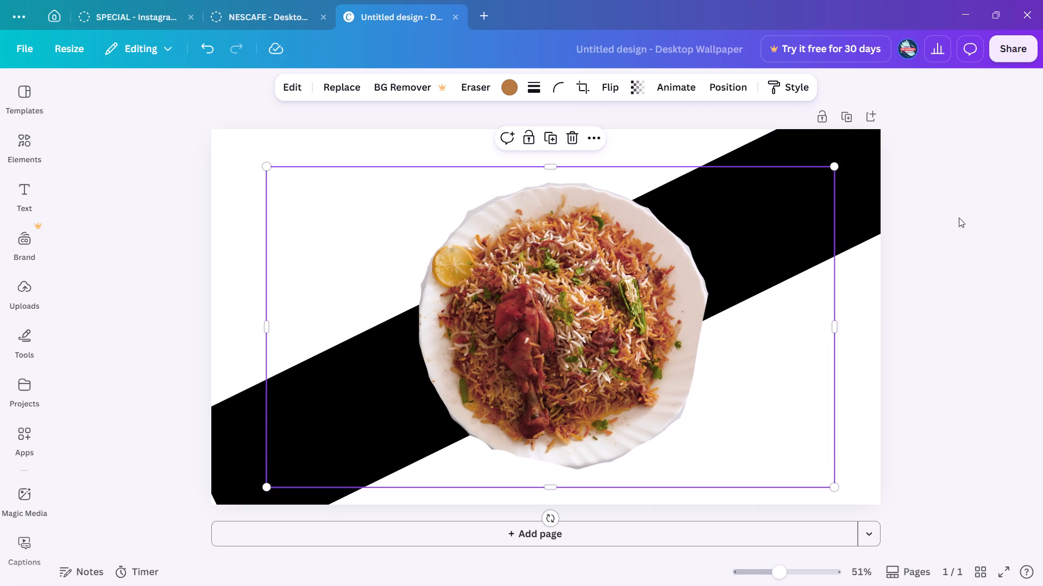
left_click(959, 218)
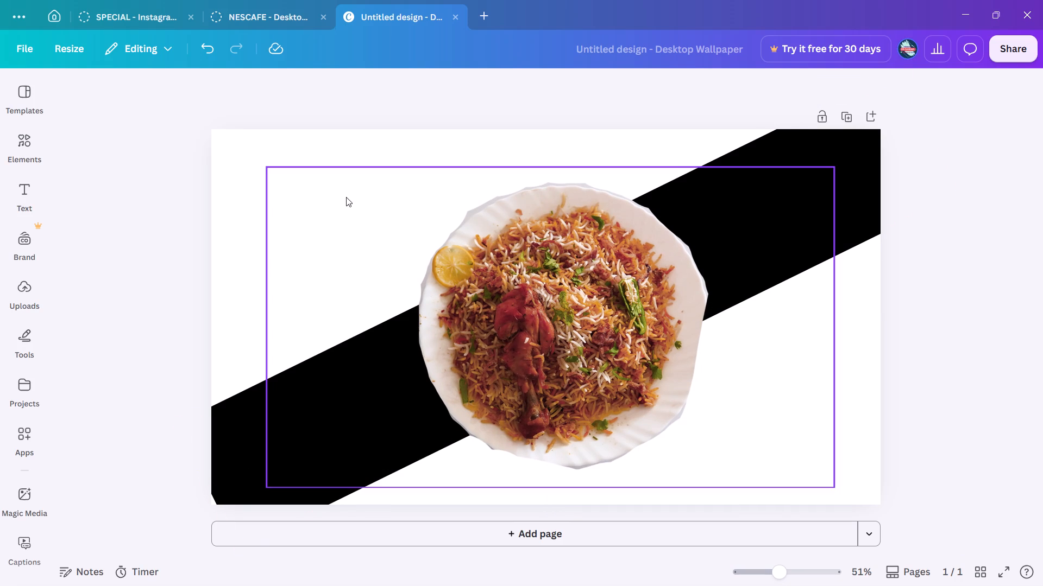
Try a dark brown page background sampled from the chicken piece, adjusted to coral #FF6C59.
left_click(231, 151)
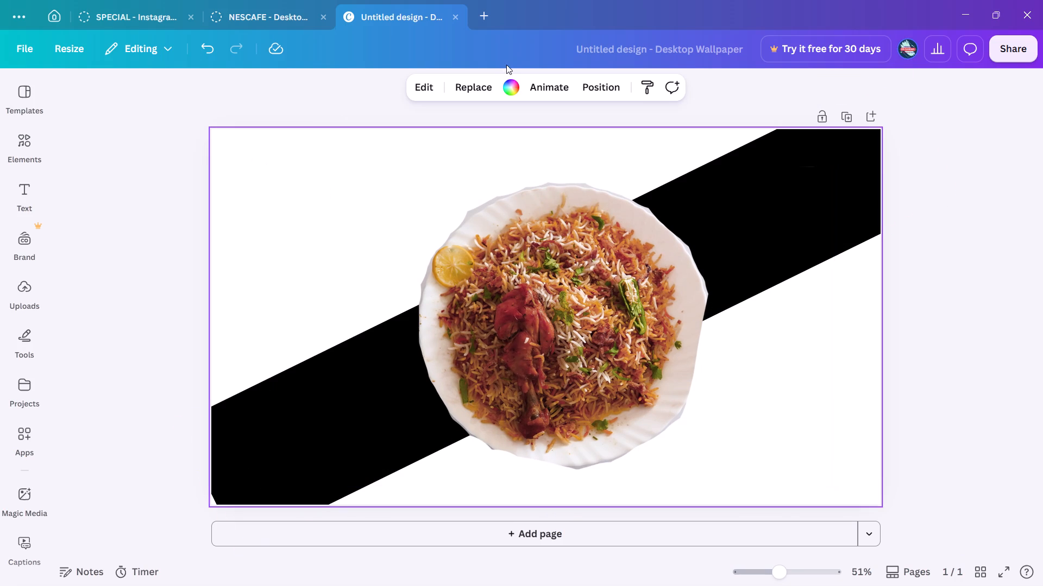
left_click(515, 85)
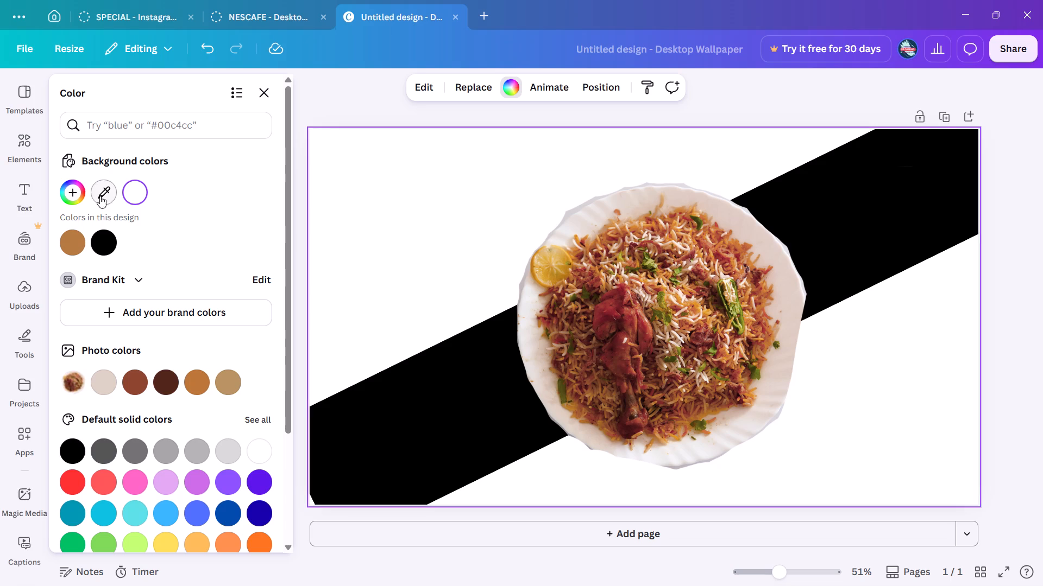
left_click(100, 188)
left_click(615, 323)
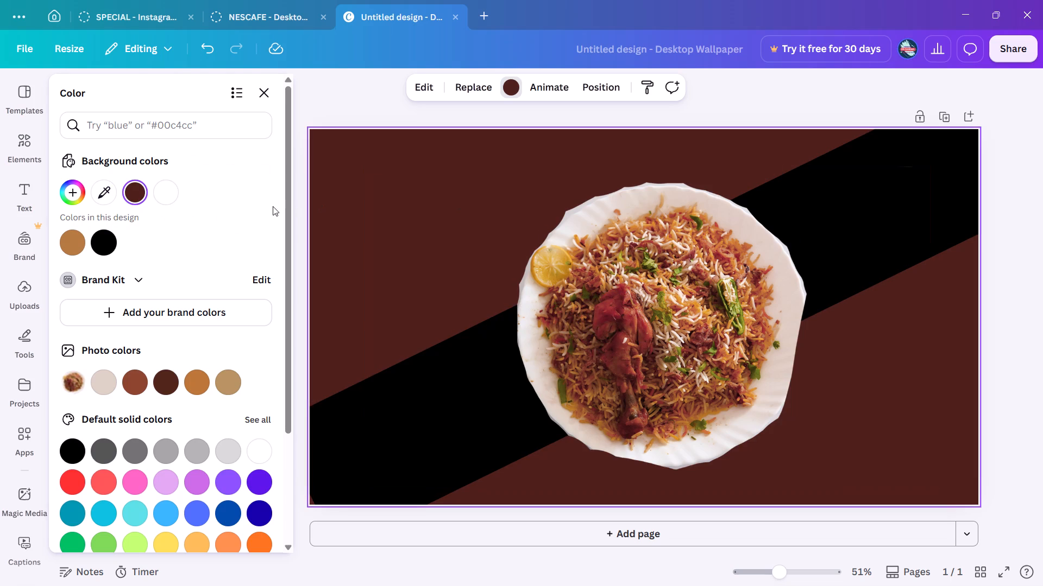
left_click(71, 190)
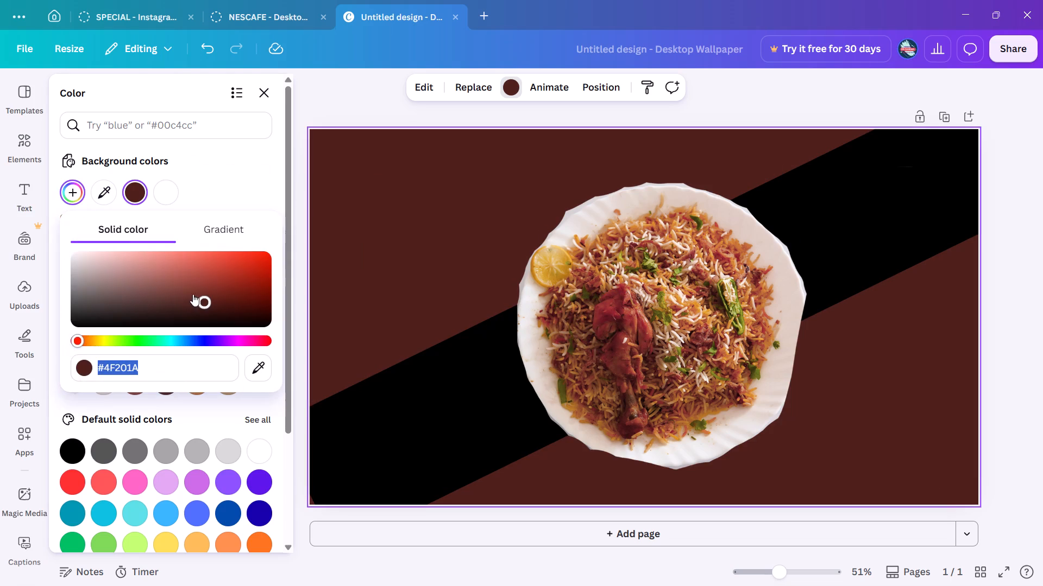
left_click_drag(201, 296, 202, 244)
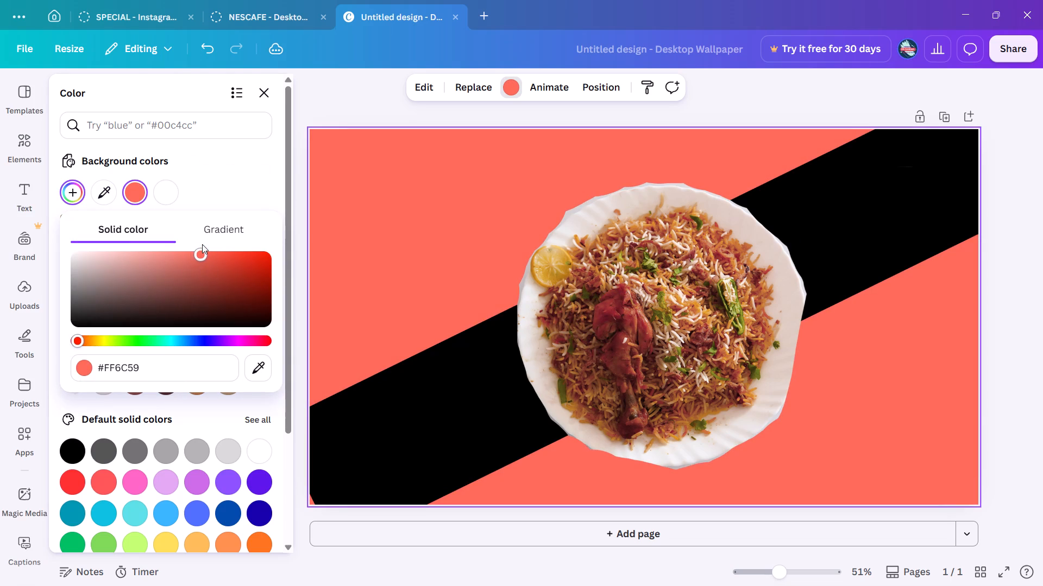
Set the page background to the golden yellow sampled from the lemon slice on the plate.
left_click(98, 197)
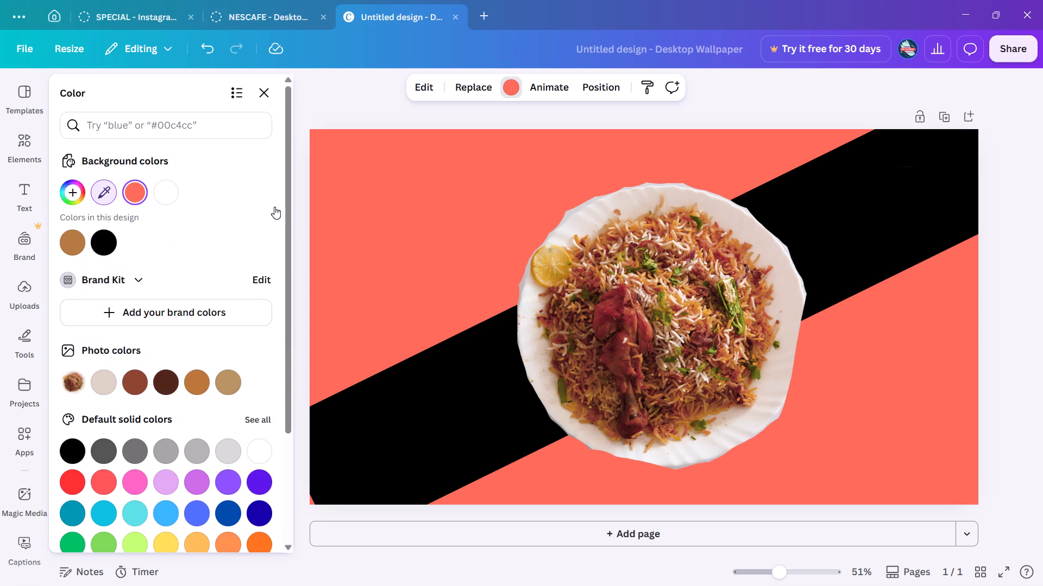
left_click(541, 268)
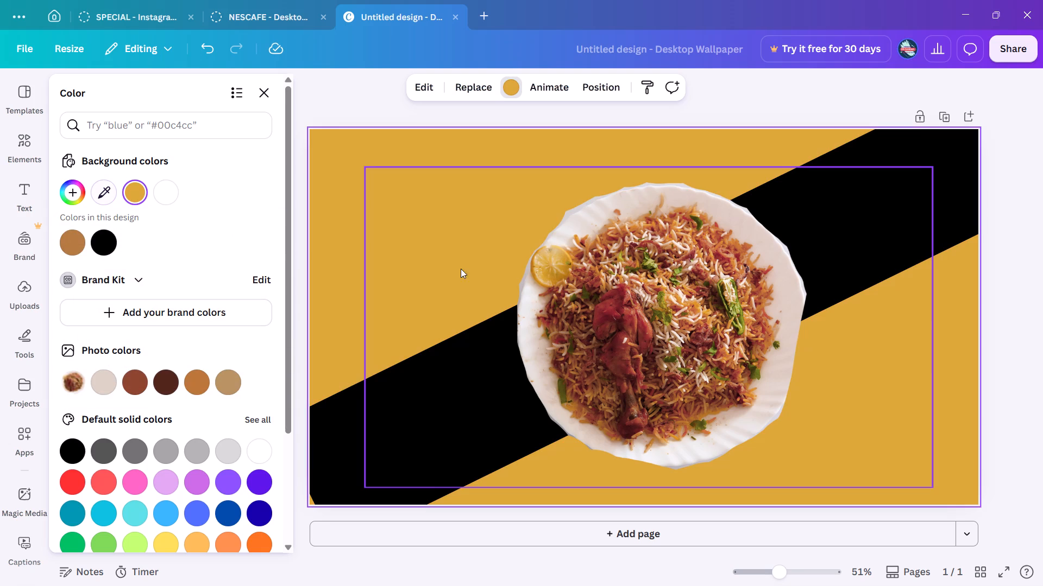
Recolour the black diagonal band with the reddish brown from the photo's colours.
left_click(394, 431)
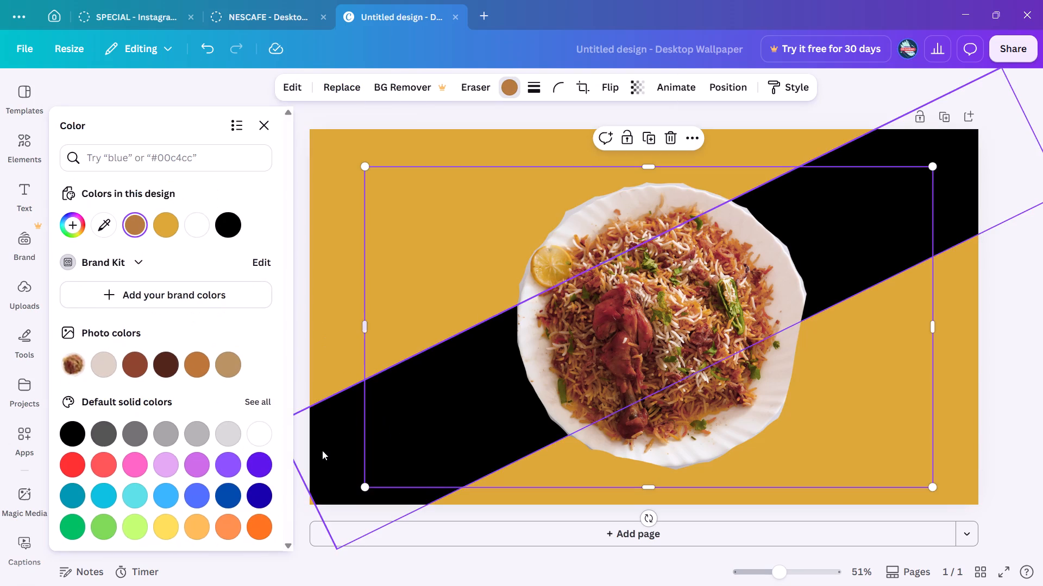
left_click(322, 450)
left_click(134, 379)
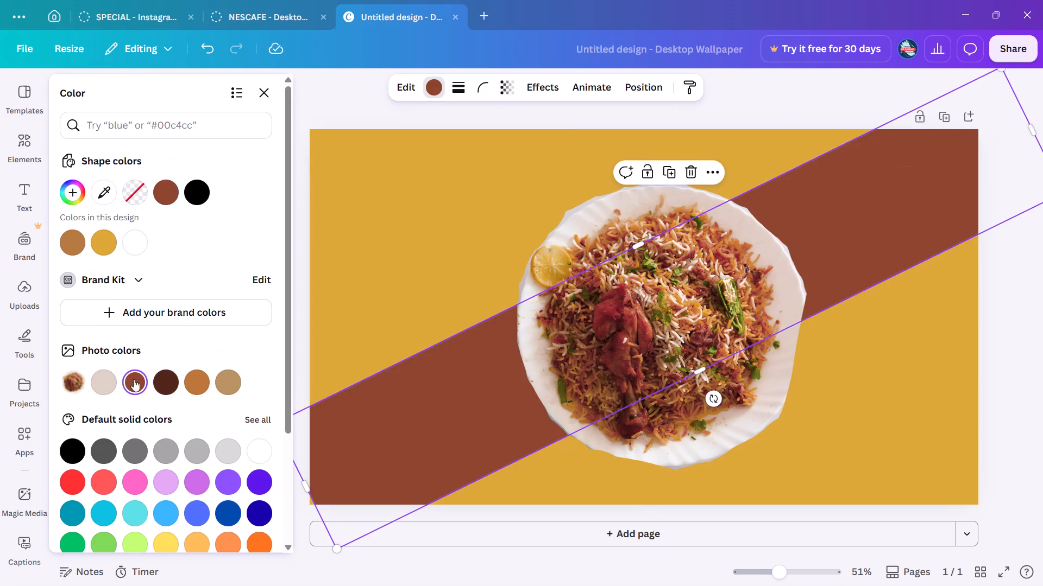
left_click(1024, 285)
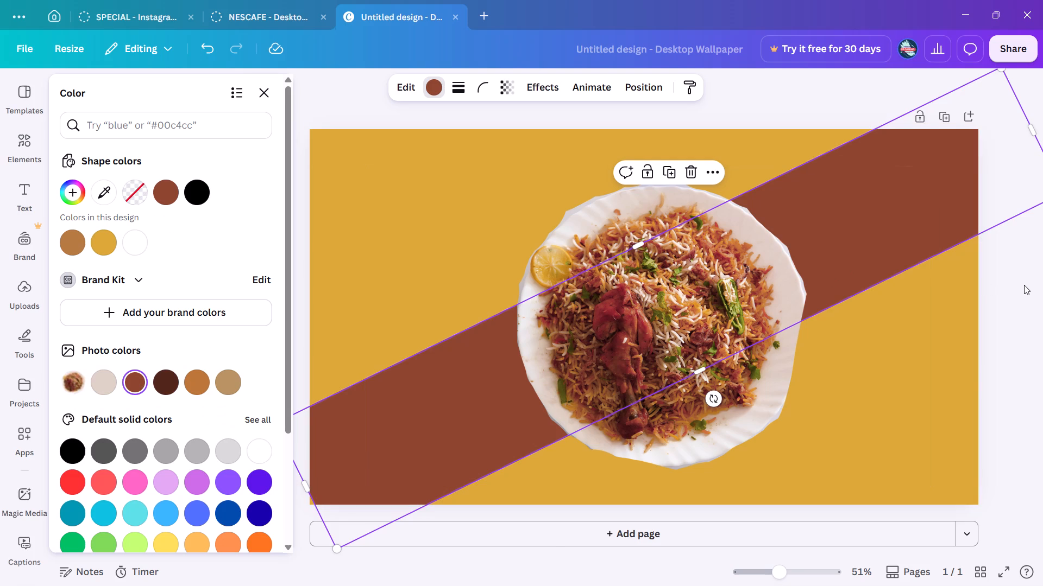
left_click(1024, 285)
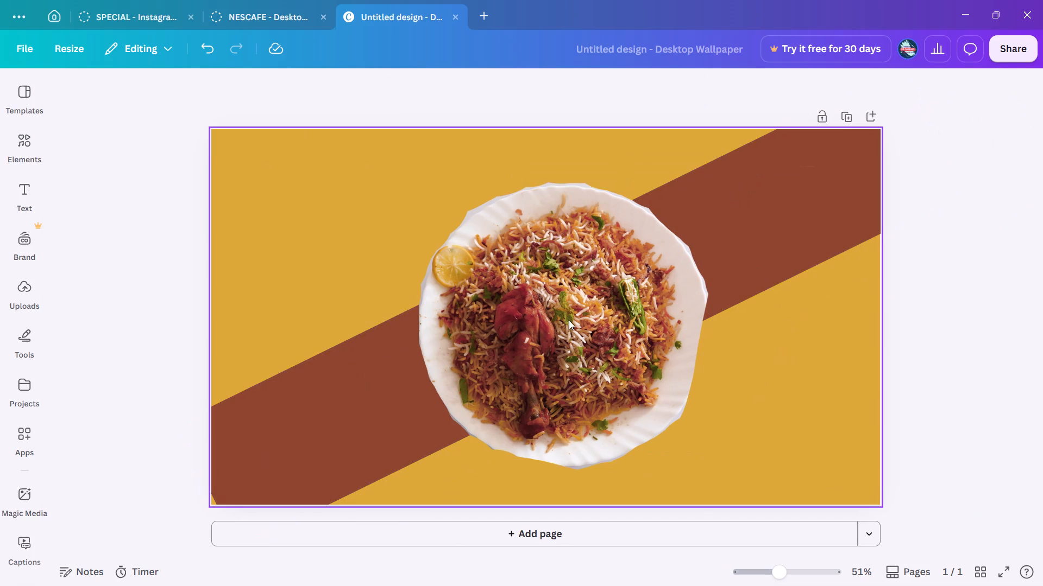
Add a text box reading "Hyderabadi Biryani" to the page.
left_click(24, 195)
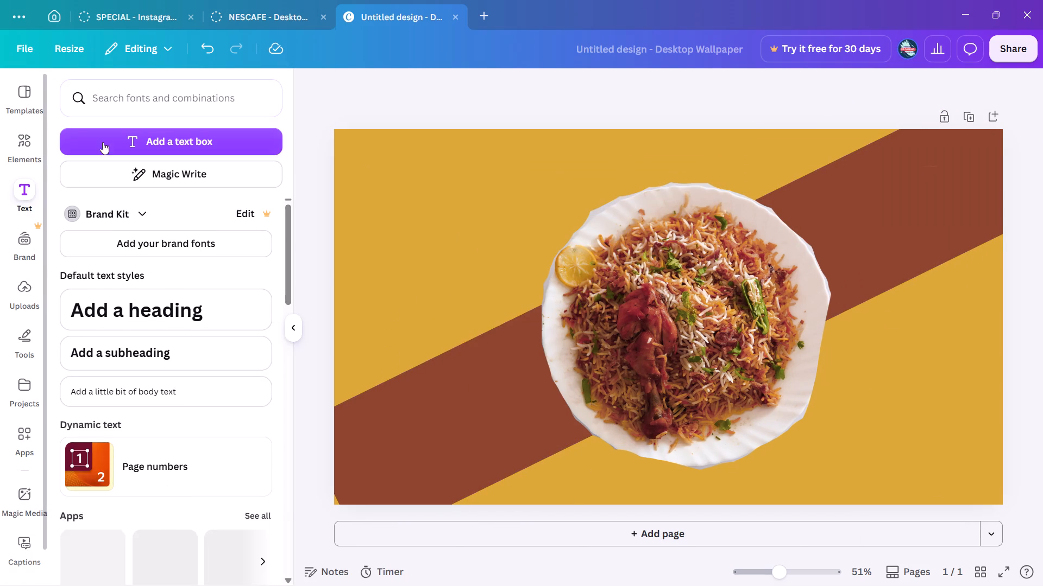
left_click(156, 139)
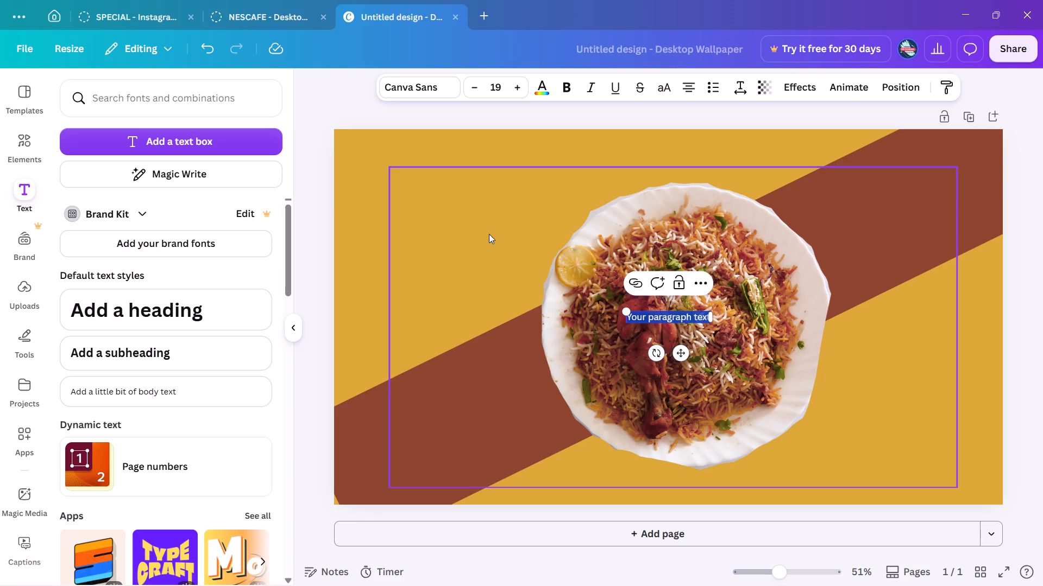
key("shift+h")
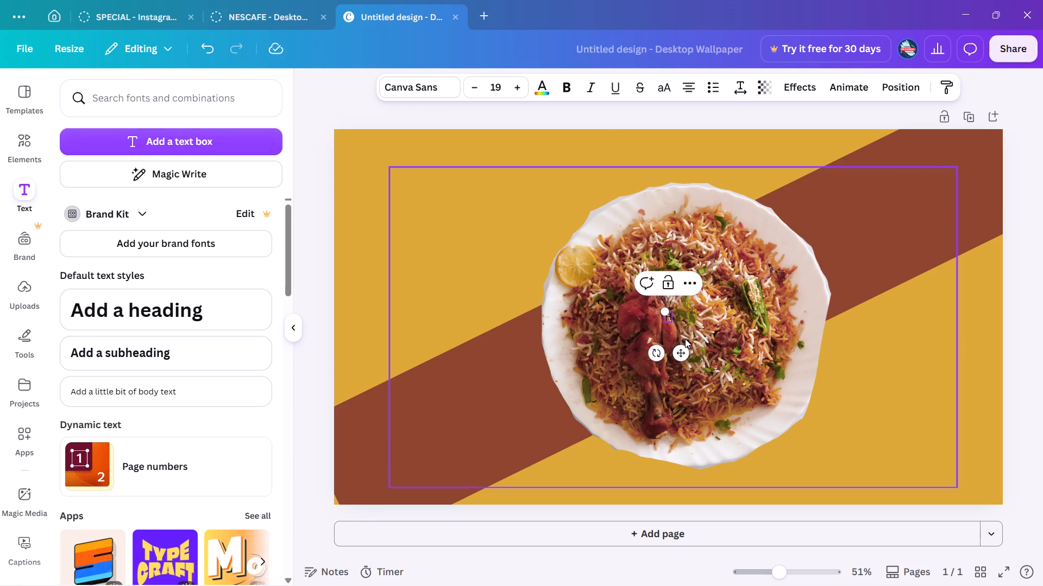
key("y")
type("derab")
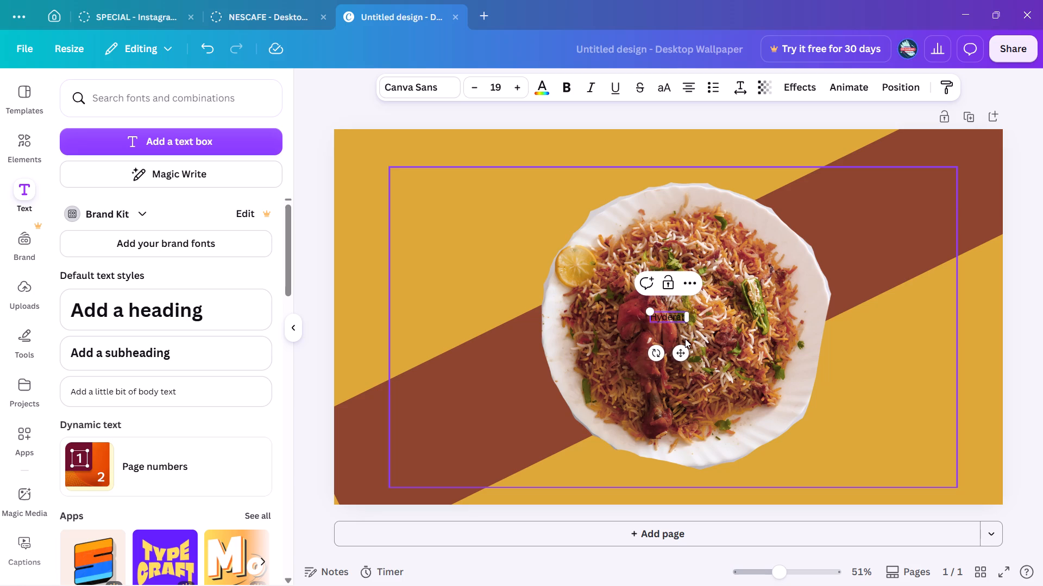
type("adi")
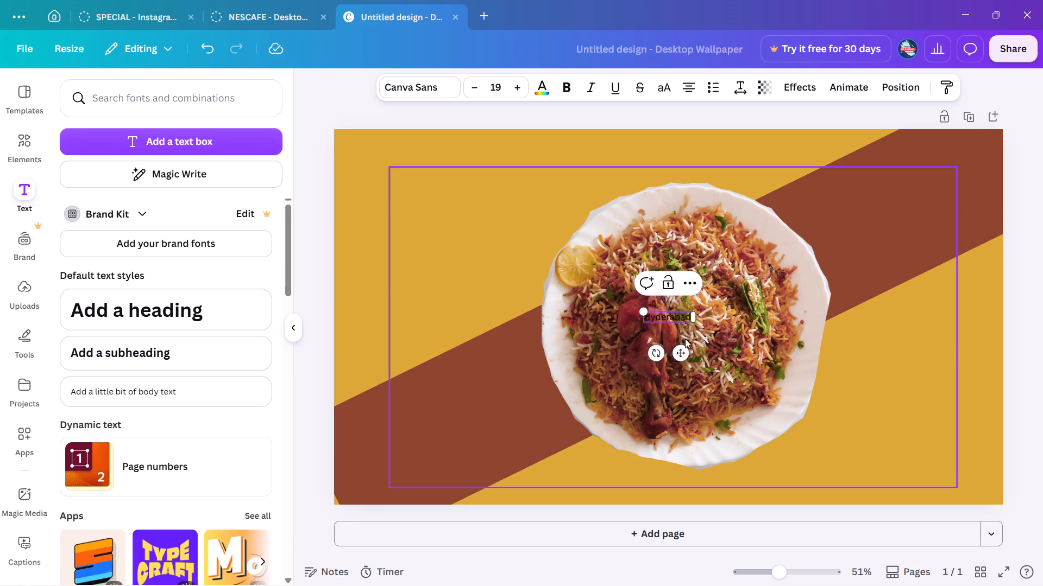
key("space")
key("shift+b")
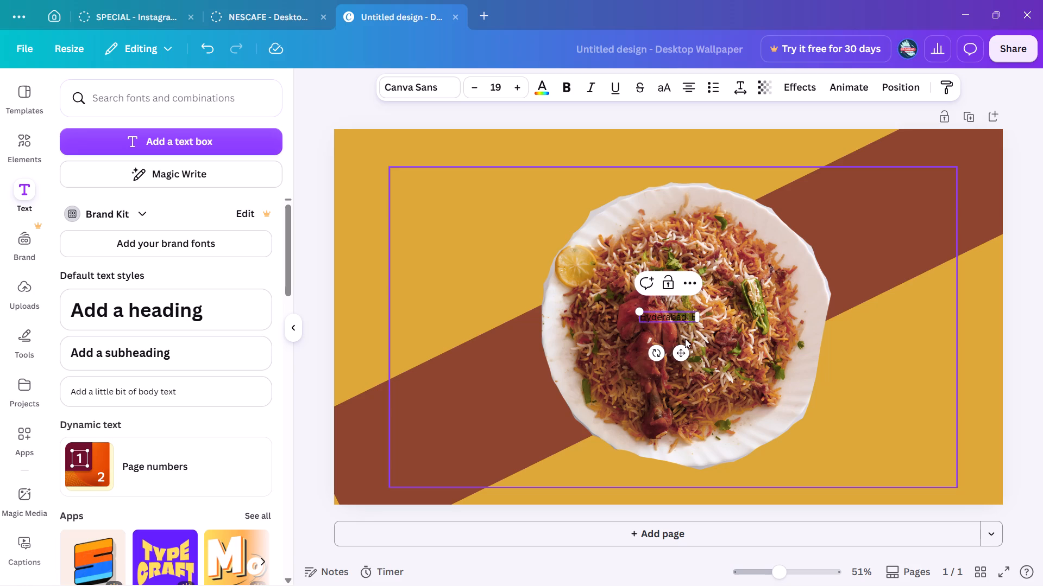
type("iryani")
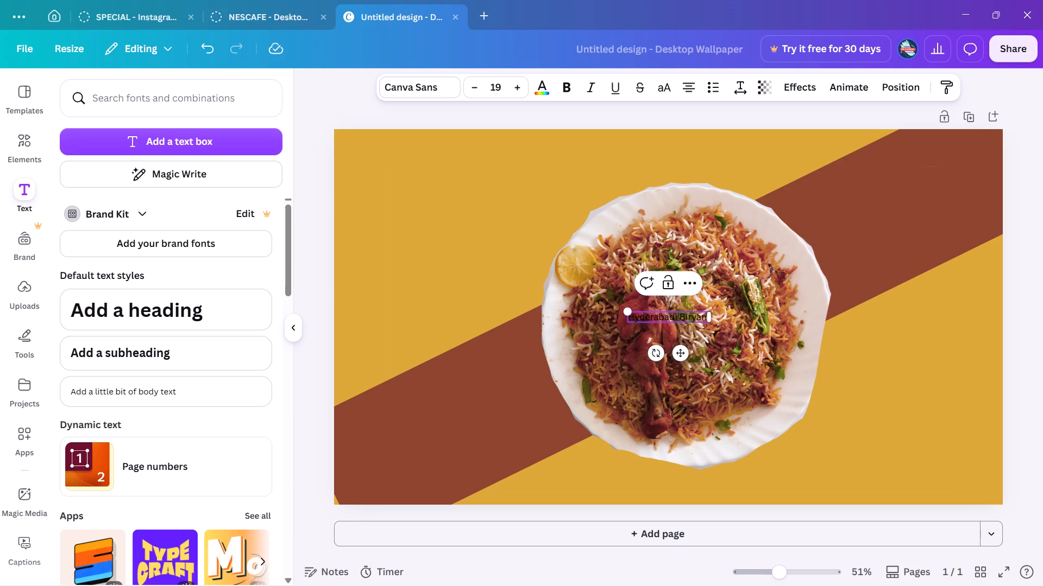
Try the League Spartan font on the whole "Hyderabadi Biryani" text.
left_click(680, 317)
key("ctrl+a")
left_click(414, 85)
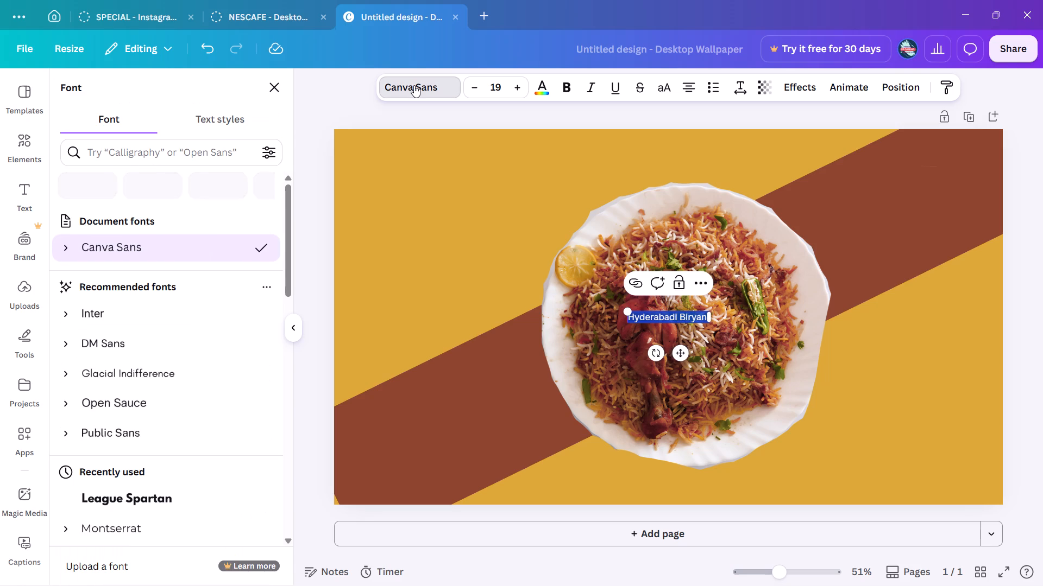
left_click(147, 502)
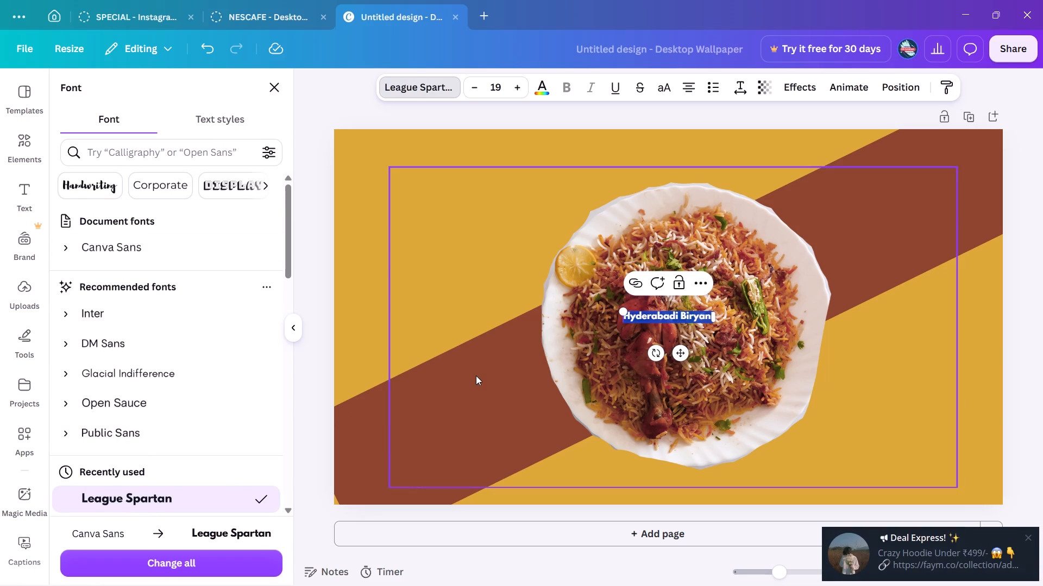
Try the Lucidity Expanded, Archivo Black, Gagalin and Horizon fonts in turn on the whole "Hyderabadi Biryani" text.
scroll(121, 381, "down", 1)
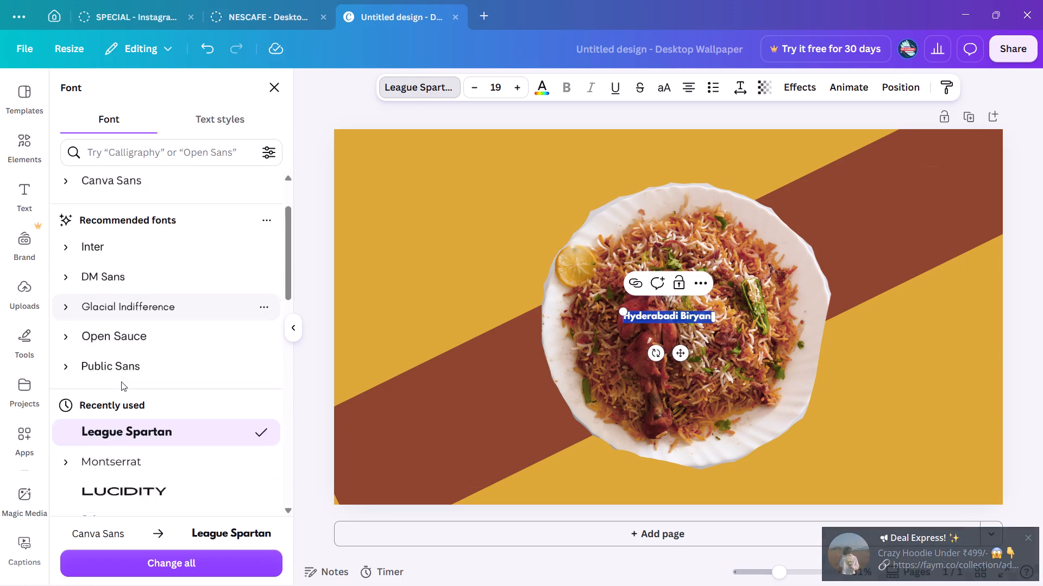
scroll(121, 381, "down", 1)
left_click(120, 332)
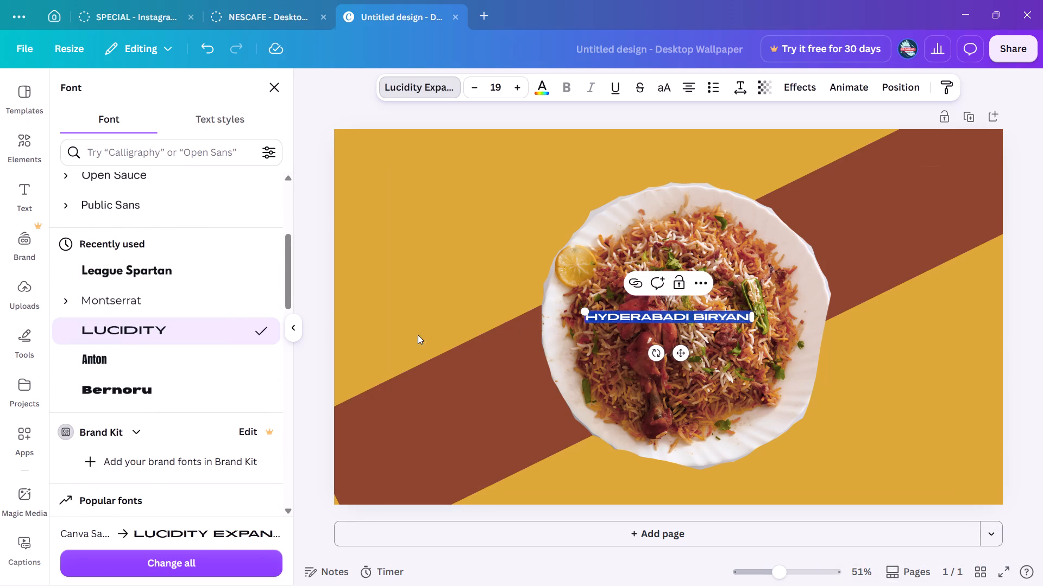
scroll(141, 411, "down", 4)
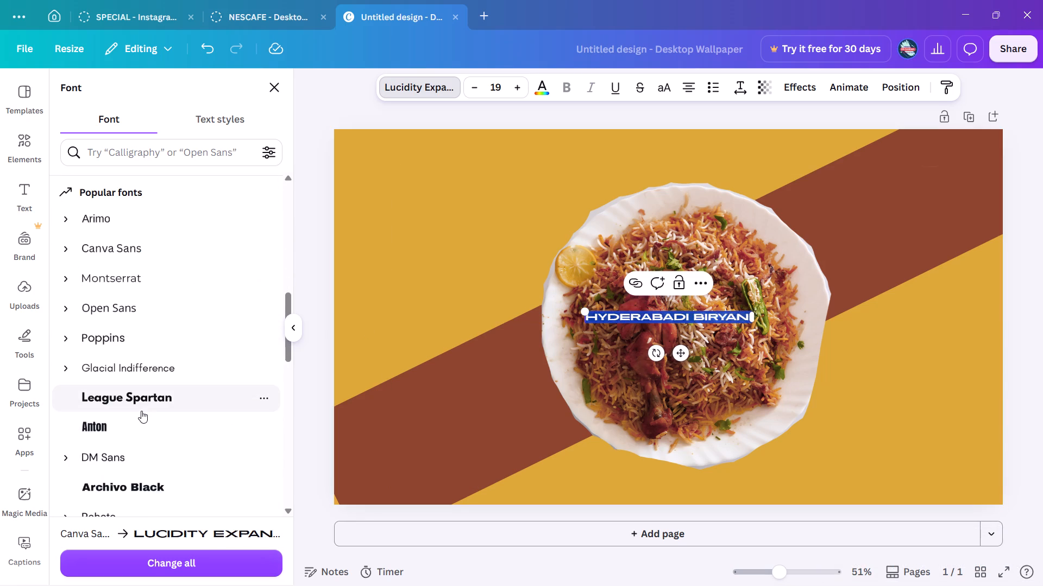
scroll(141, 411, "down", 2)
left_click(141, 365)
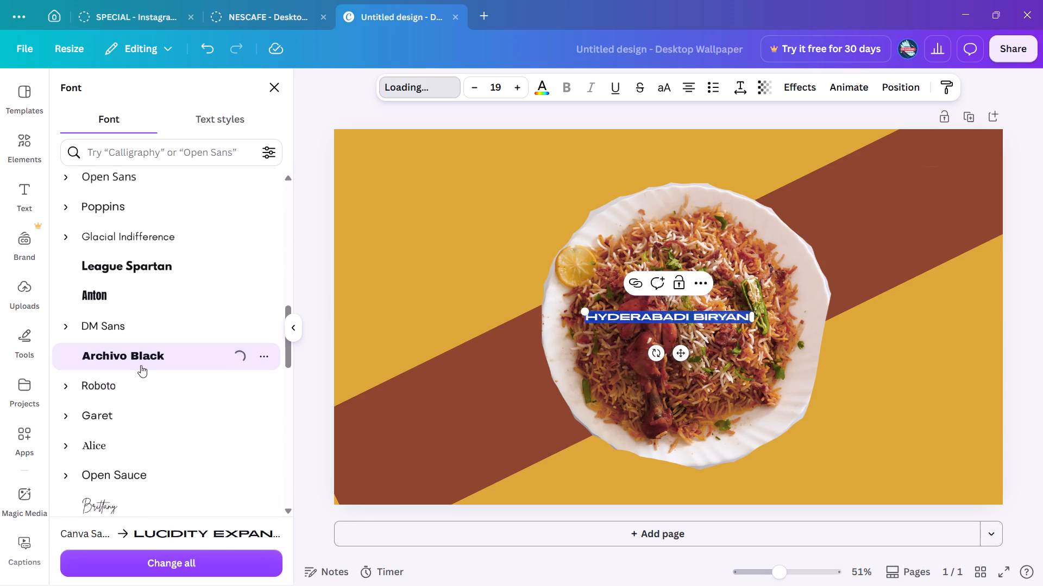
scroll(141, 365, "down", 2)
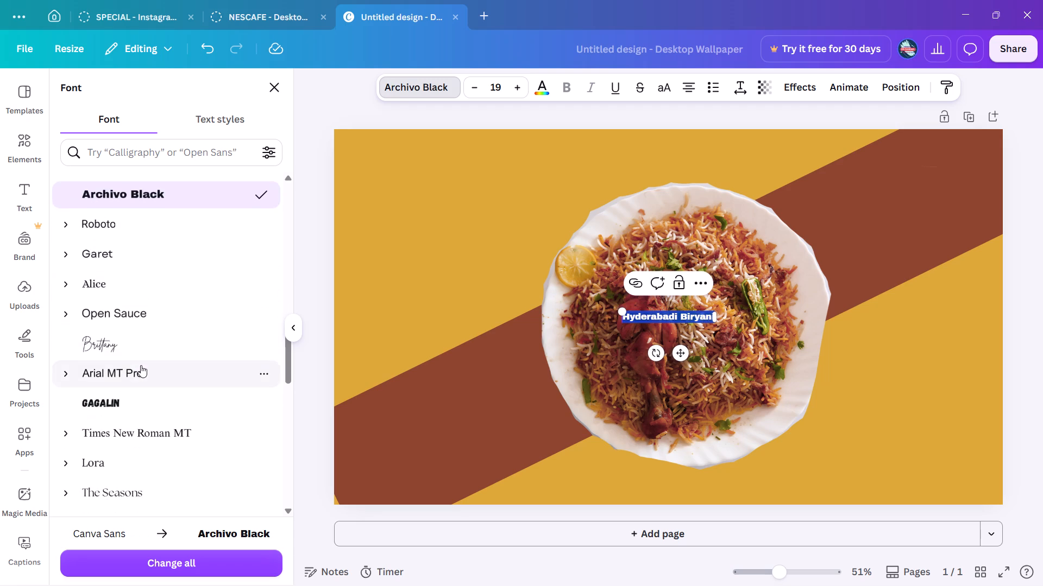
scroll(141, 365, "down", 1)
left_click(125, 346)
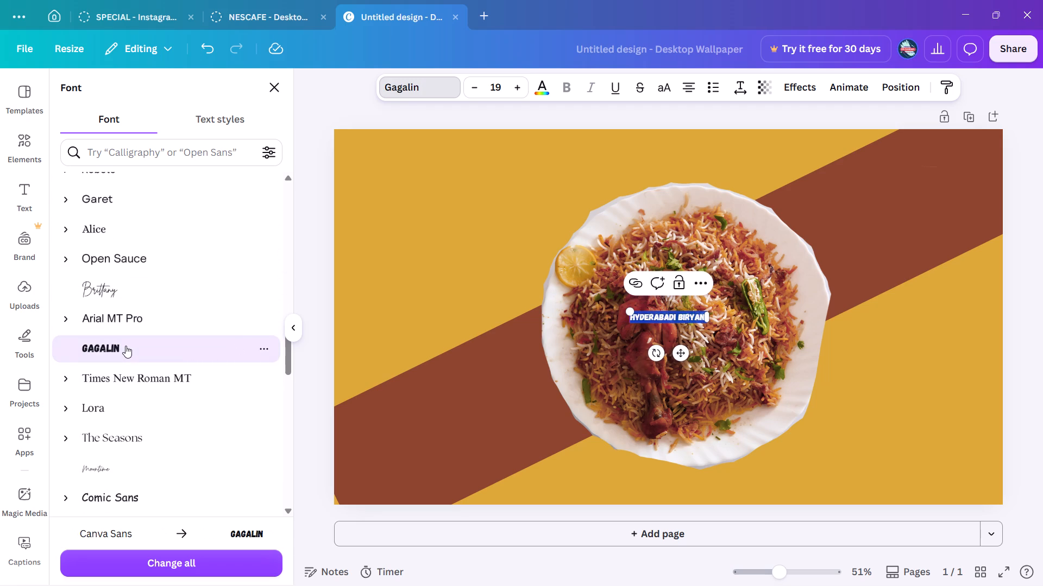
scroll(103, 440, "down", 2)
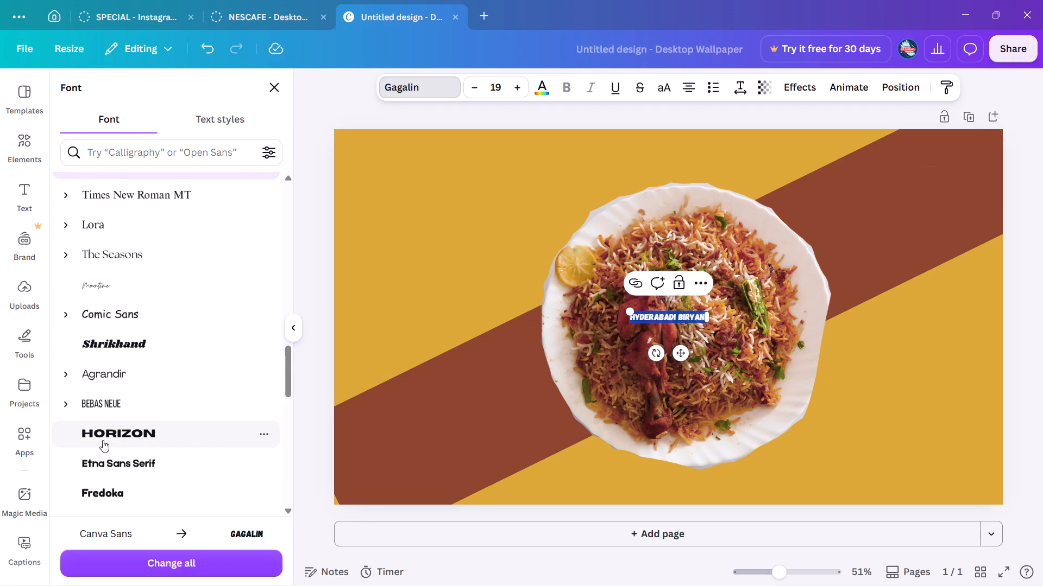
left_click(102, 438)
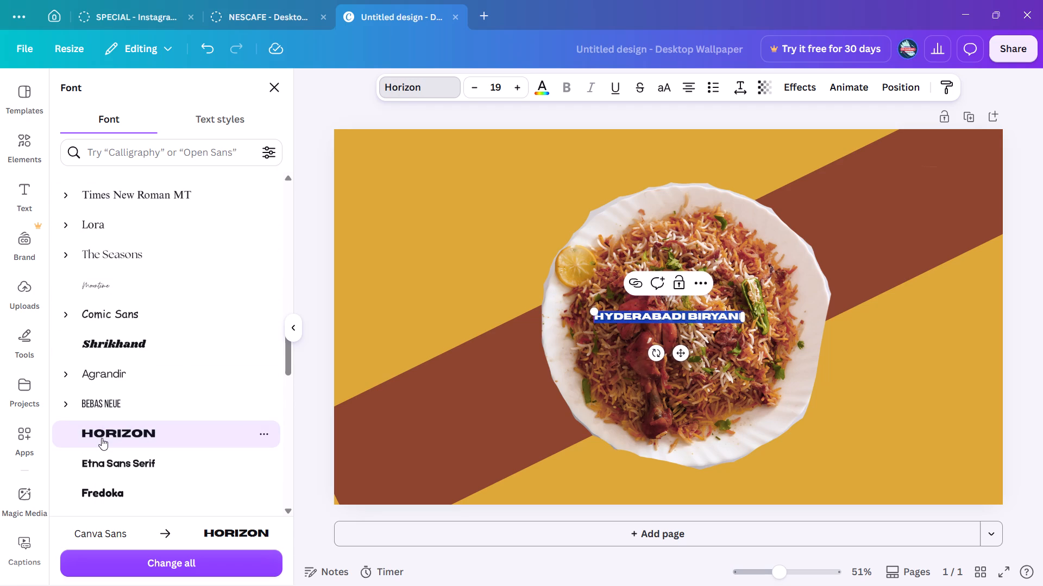
Tilt the title parallel to the diagonal band, about -25°, and enlarge it to a font size of about 48.
left_click_drag(658, 358, 683, 367)
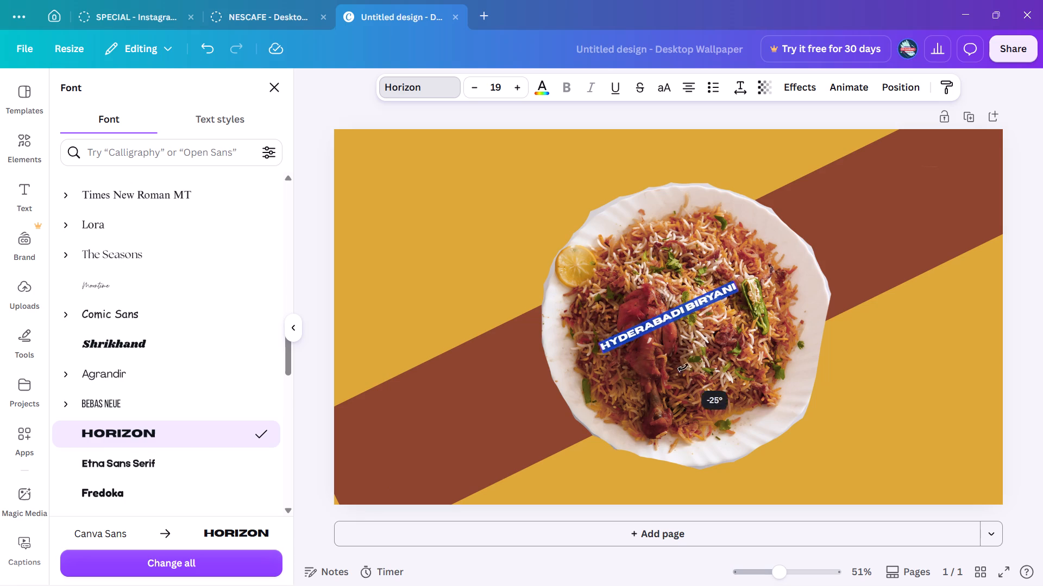
left_click_drag(683, 367, 688, 368)
left_click_drag(603, 351, 467, 354)
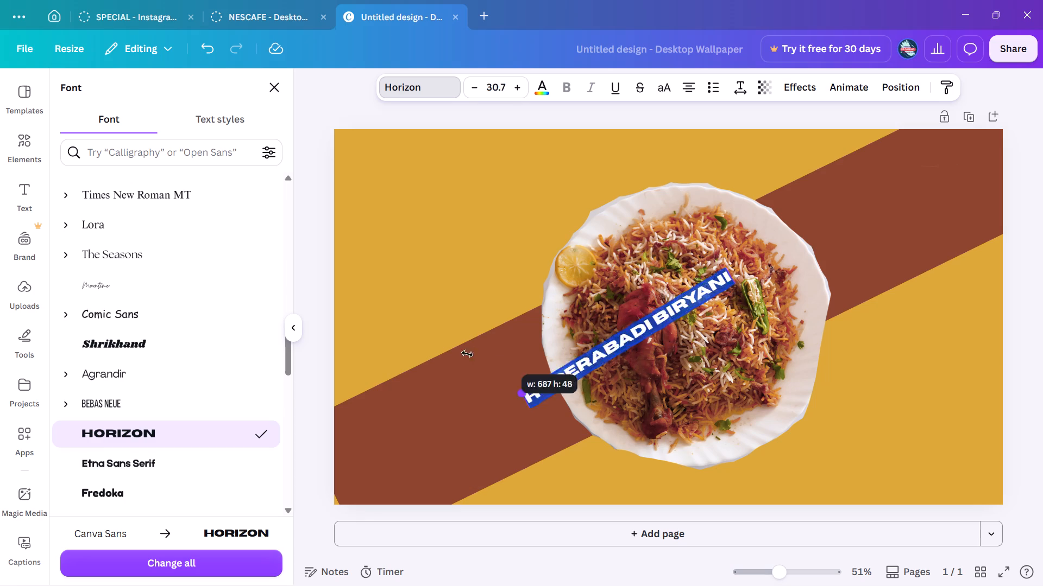
left_click_drag(467, 354, 360, 380)
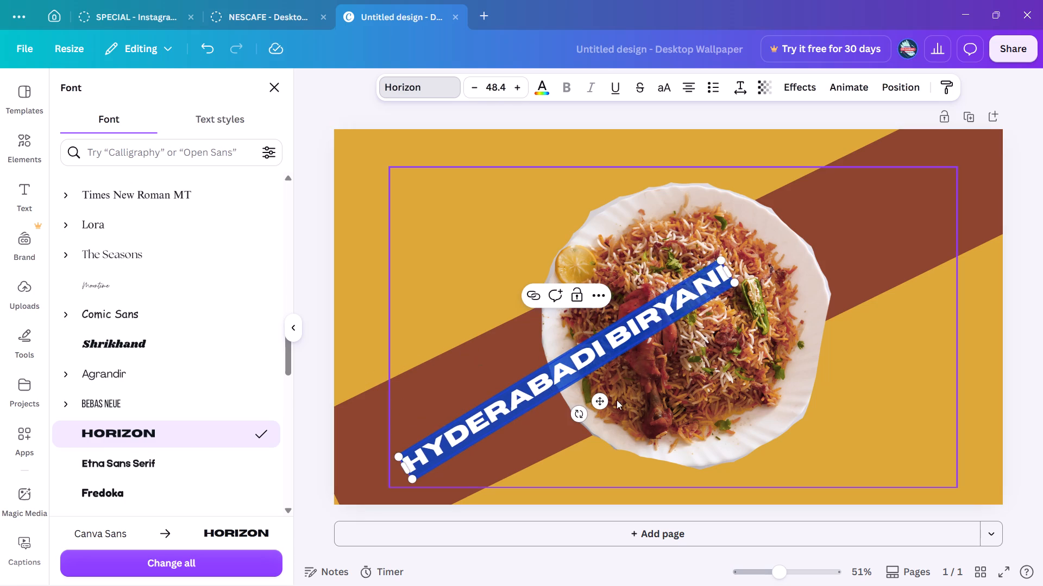
left_click_drag(579, 412, 572, 407)
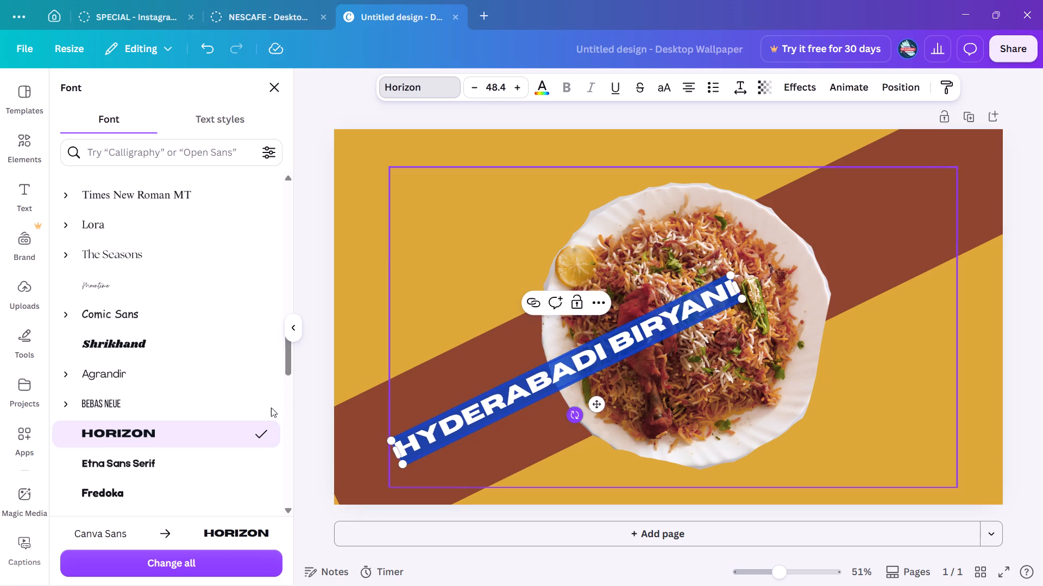
Change the font of the "Hyderabadi Biryani" title to Fredoka.
scroll(122, 459, "down", 1)
left_click(114, 380)
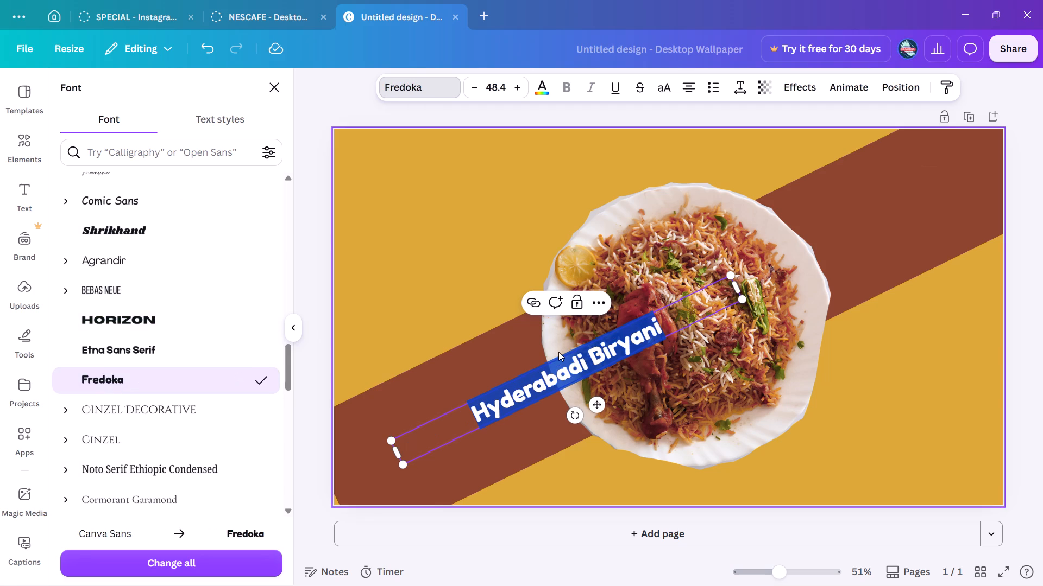
Enlarge the tilted title along the diagonal band to a font size of about 114 and deselect it.
left_click_drag(391, 439, 278, 416)
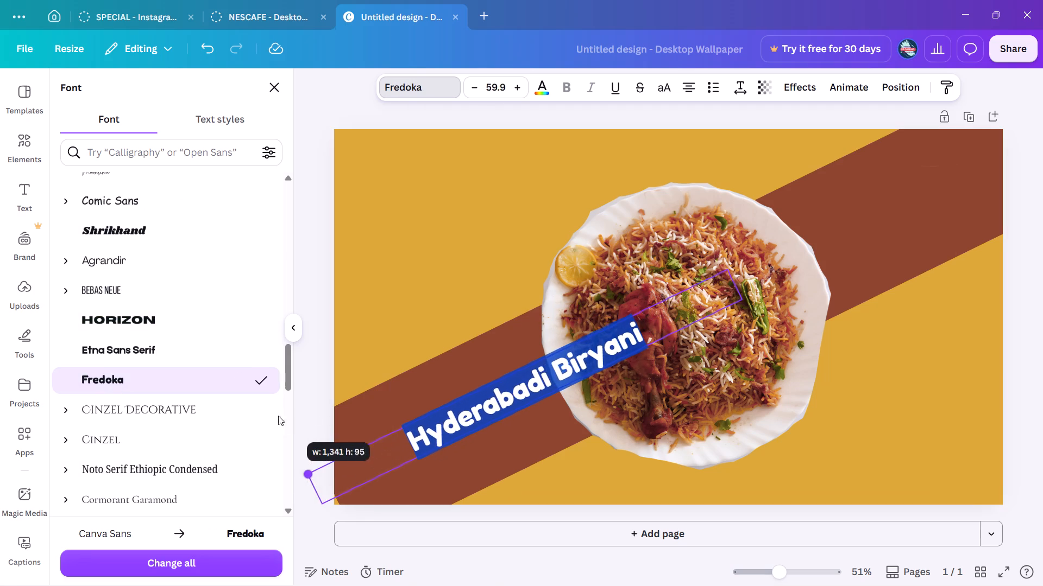
left_click_drag(278, 416, 181, 399)
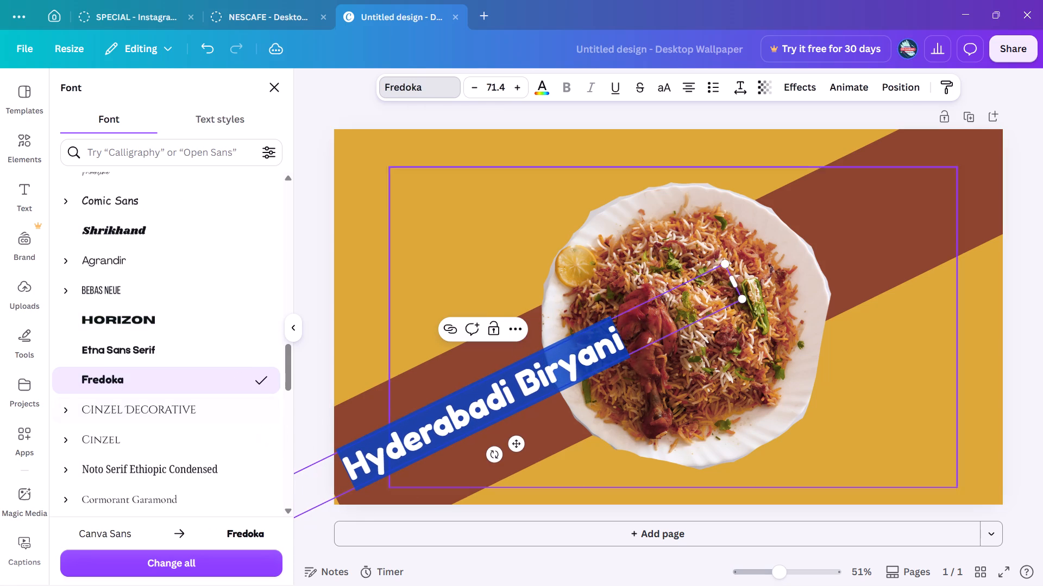
left_click_drag(724, 265, 790, 137)
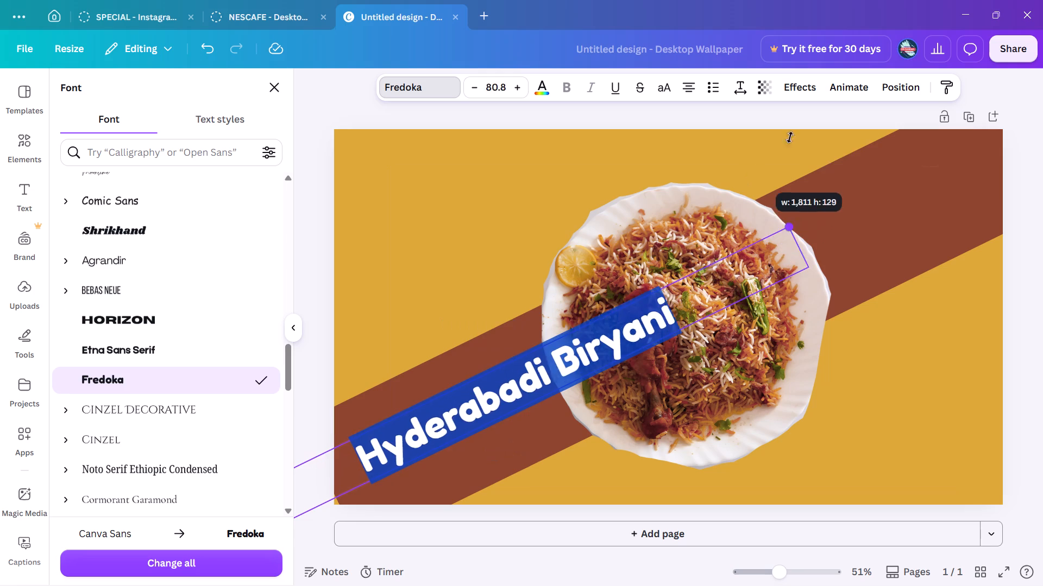
left_click_drag(790, 137, 885, 78)
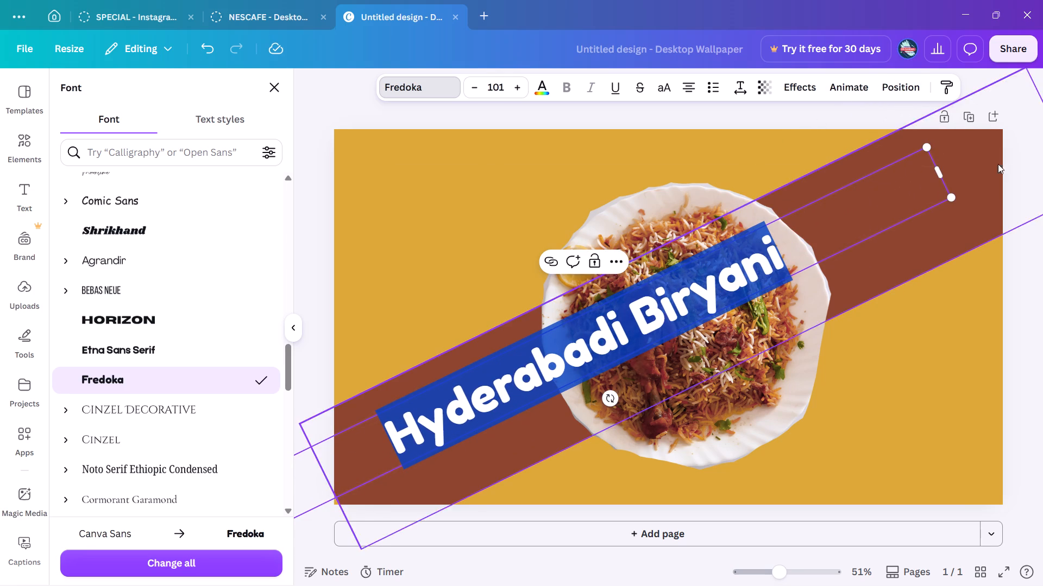
left_click_drag(950, 198, 1042, 184)
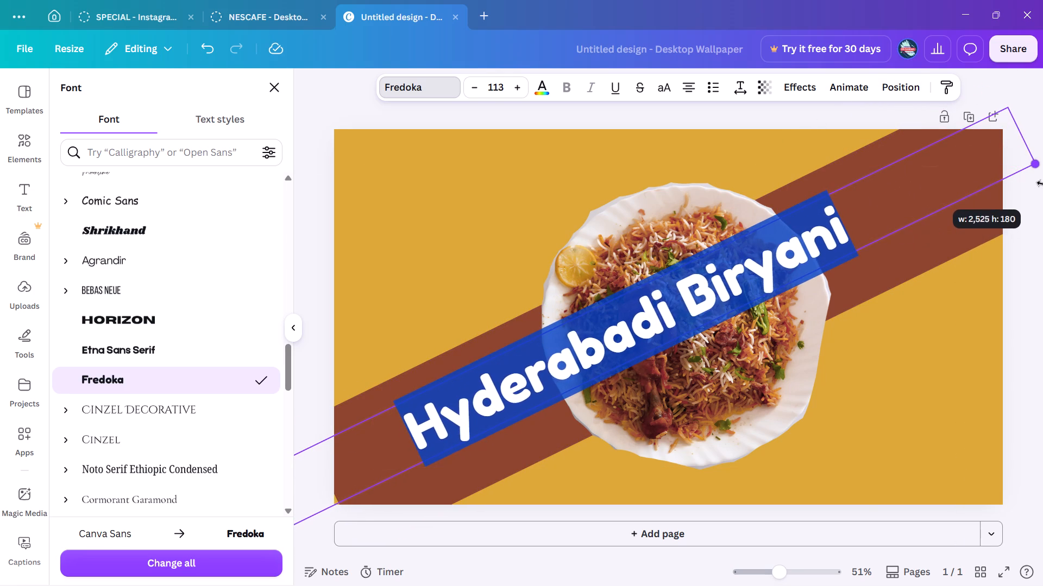
left_click_drag(1042, 184, 1042, 155)
left_click_drag(831, 227, 769, 249)
left_click(728, 129)
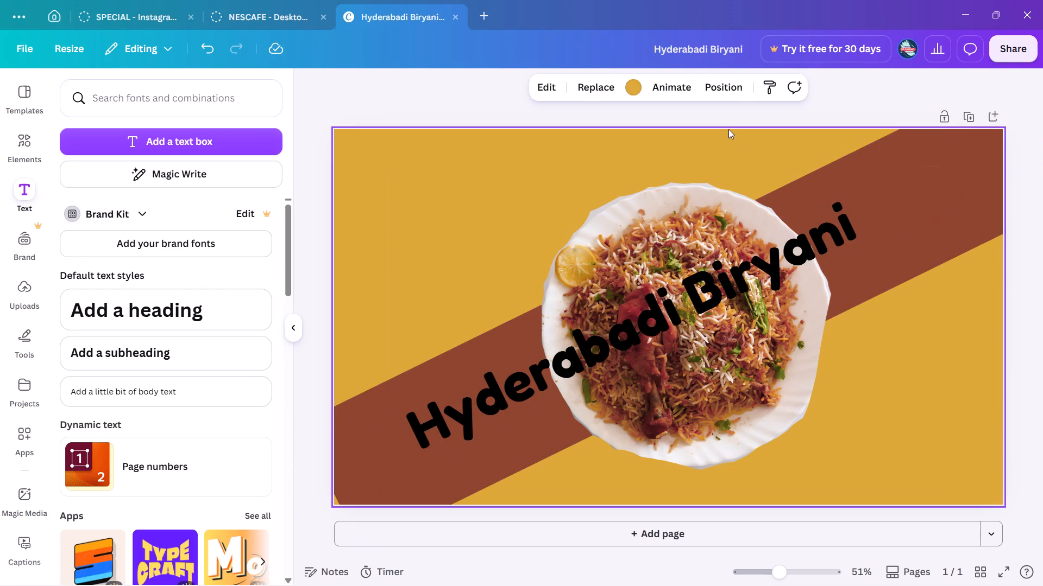
Shift the title down along the band and enlarge it in stages to a font size of about 179.
left_click_drag(884, 207, 734, 266)
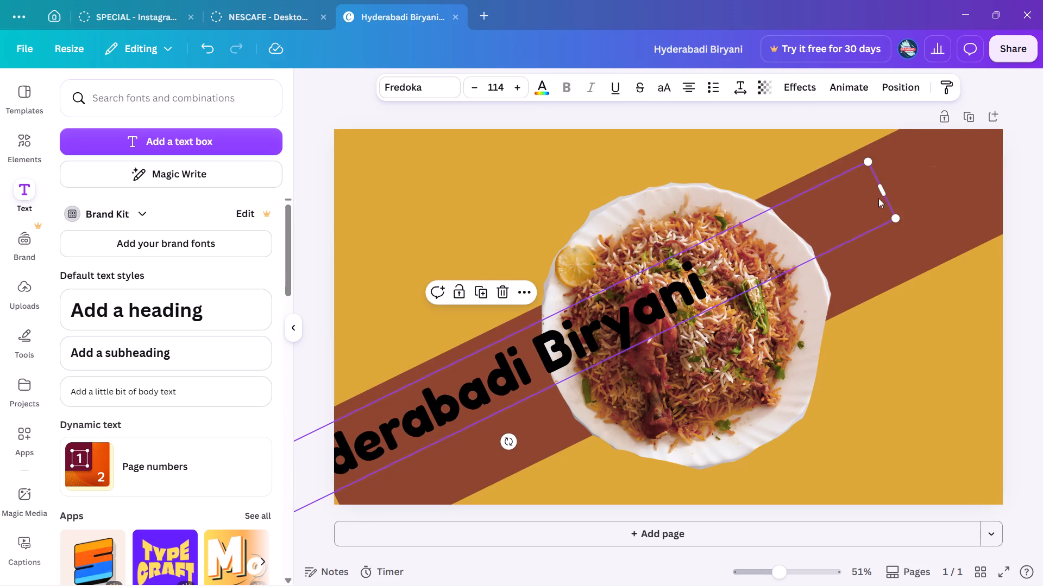
left_click_drag(898, 221, 1042, 192)
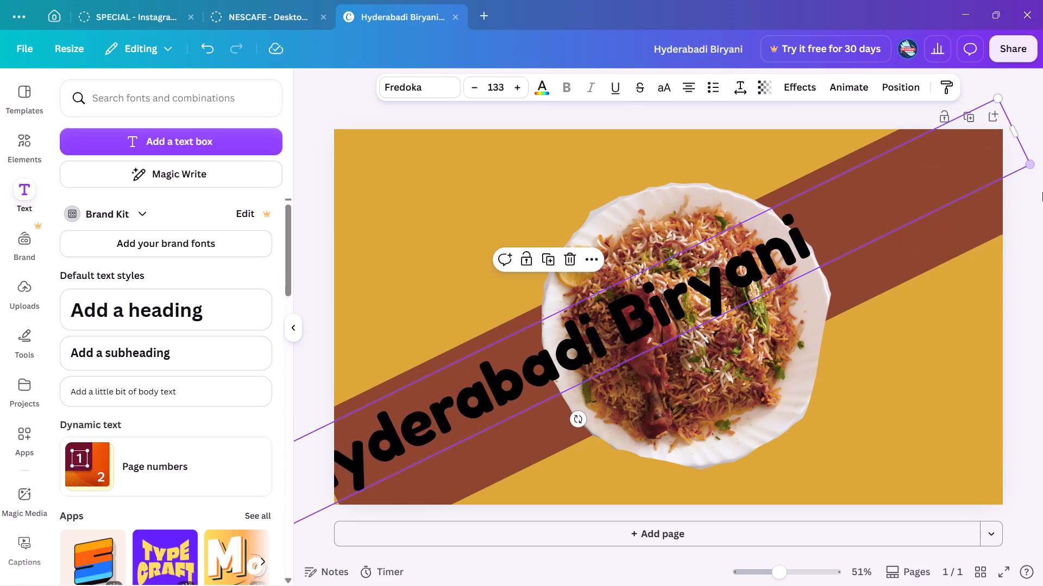
left_click_drag(942, 167, 740, 270)
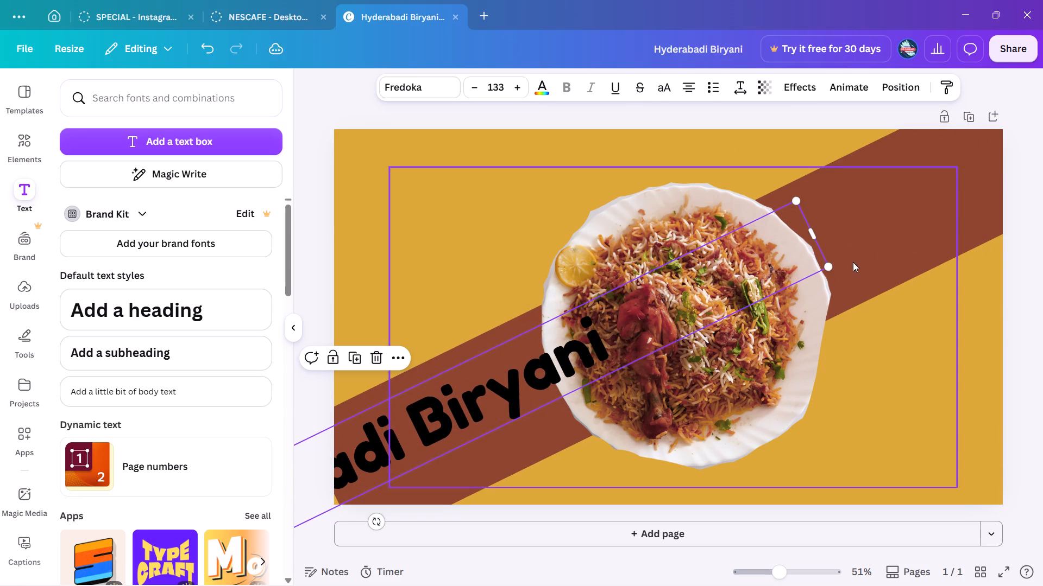
left_click_drag(828, 267, 1042, 171)
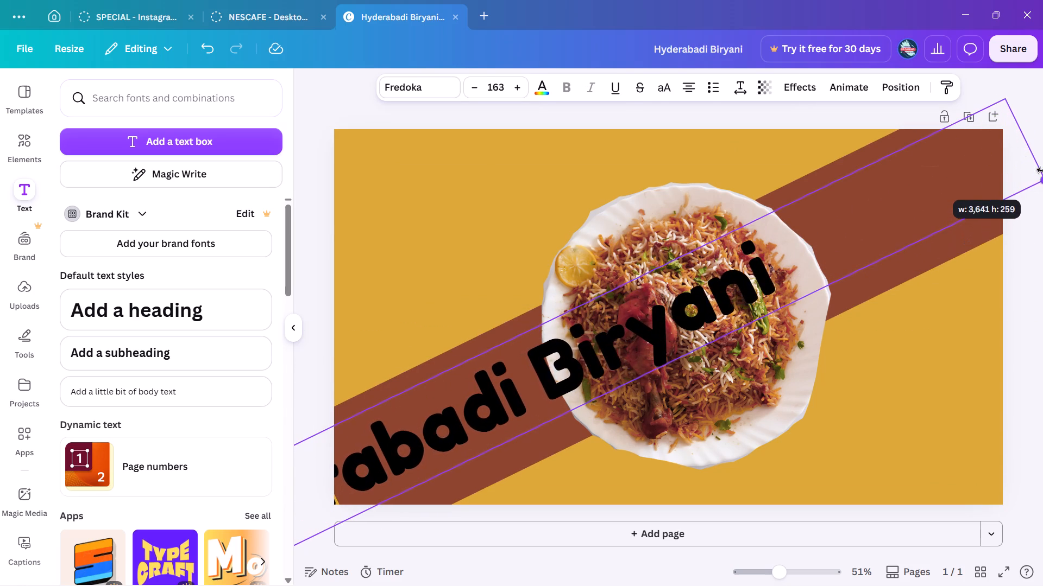
left_click_drag(1042, 171, 1042, 168)
left_click_drag(779, 275, 545, 364)
left_click_drag(811, 267, 948, 270)
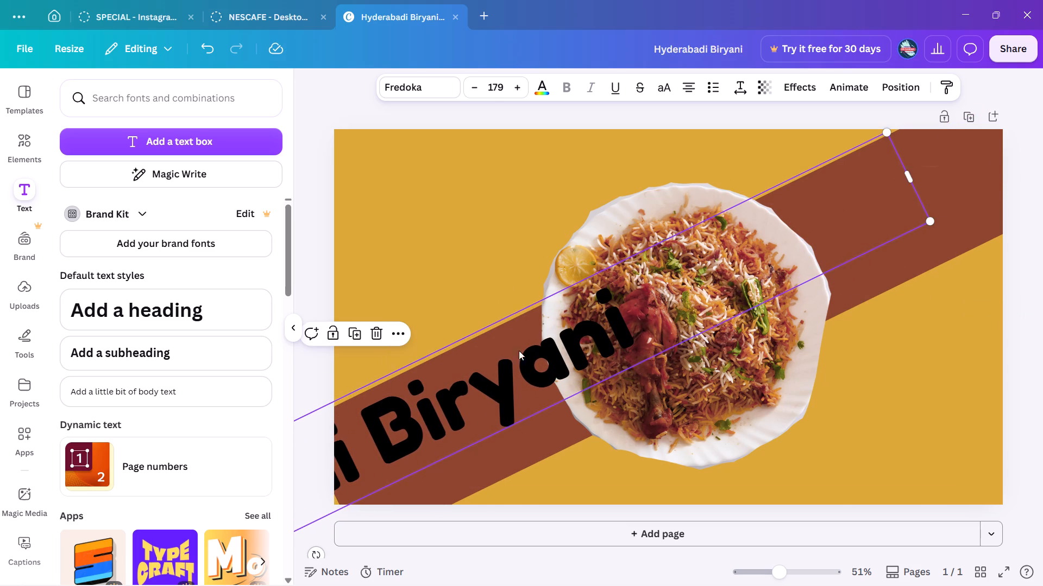
Move the enlarged title up along the diagonal band so it is centred over the band and spans the page width.
left_click_drag(483, 381, 851, 230)
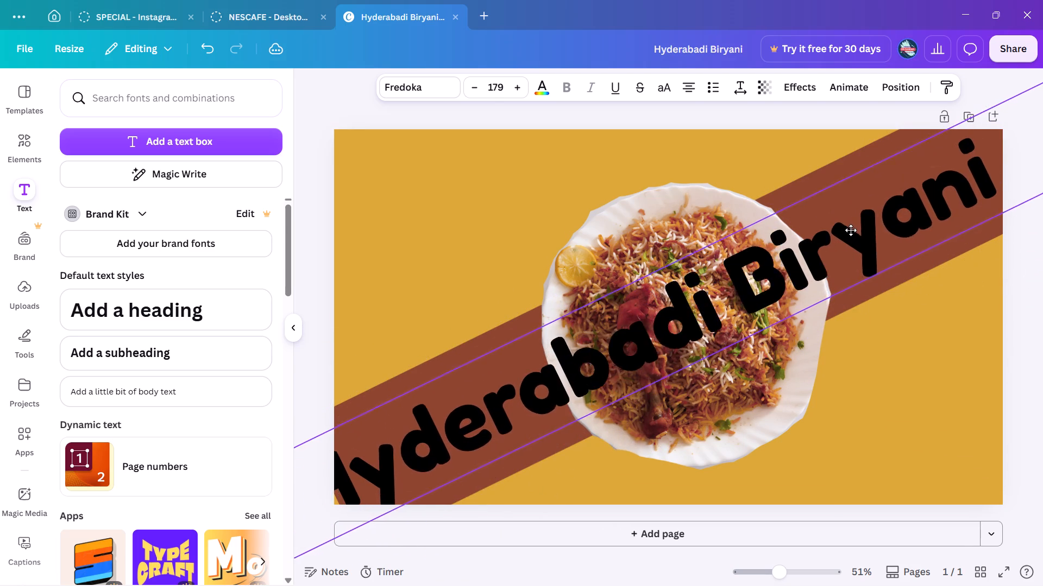
left_click_drag(851, 230, 946, 223)
left_click_drag(934, 230, 891, 230)
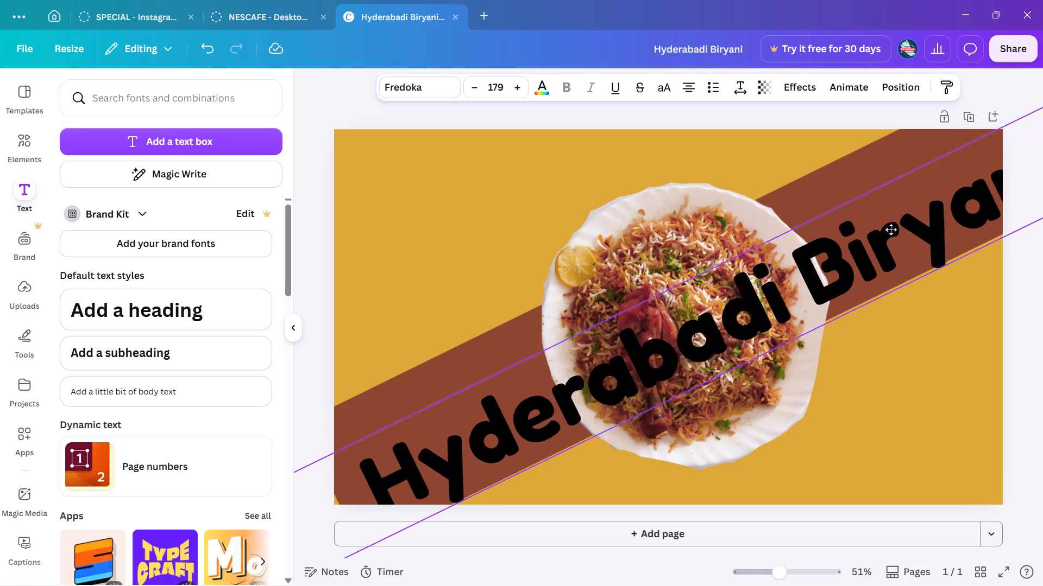
left_click_drag(891, 230, 877, 216)
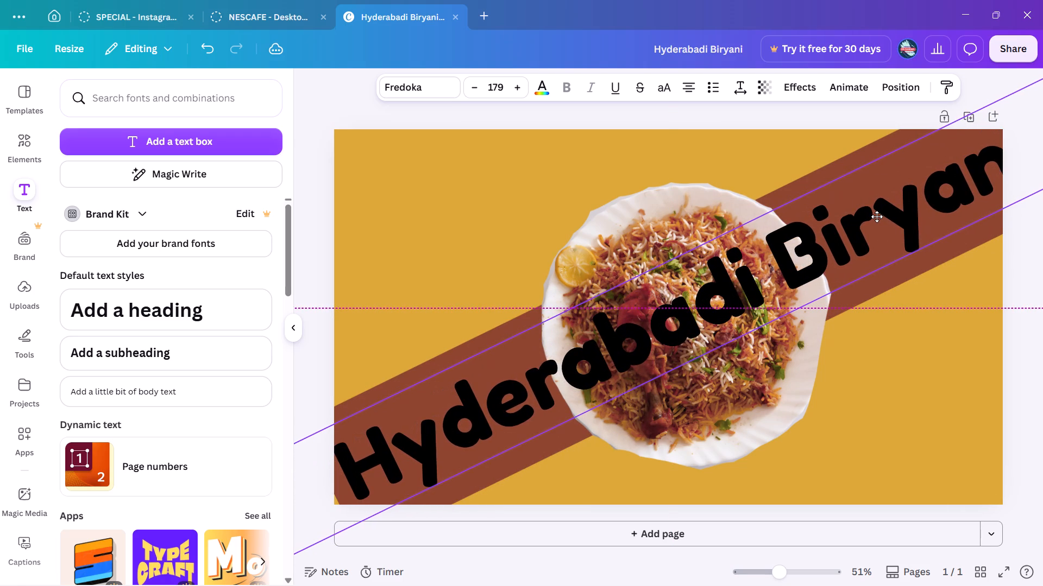
left_click_drag(877, 216, 873, 217)
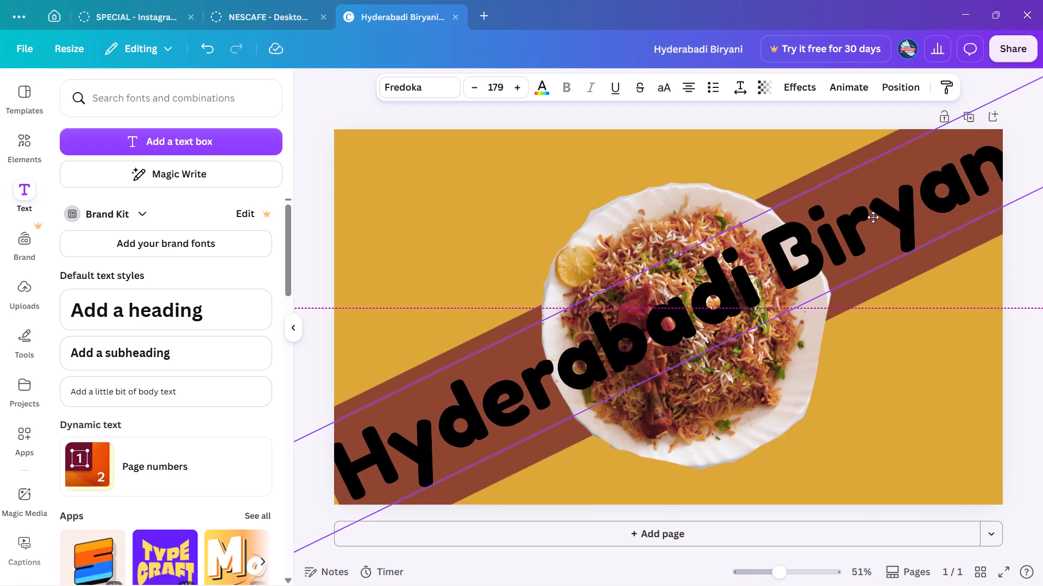
left_click_drag(873, 217, 873, 218)
left_click_drag(873, 218, 850, 231)
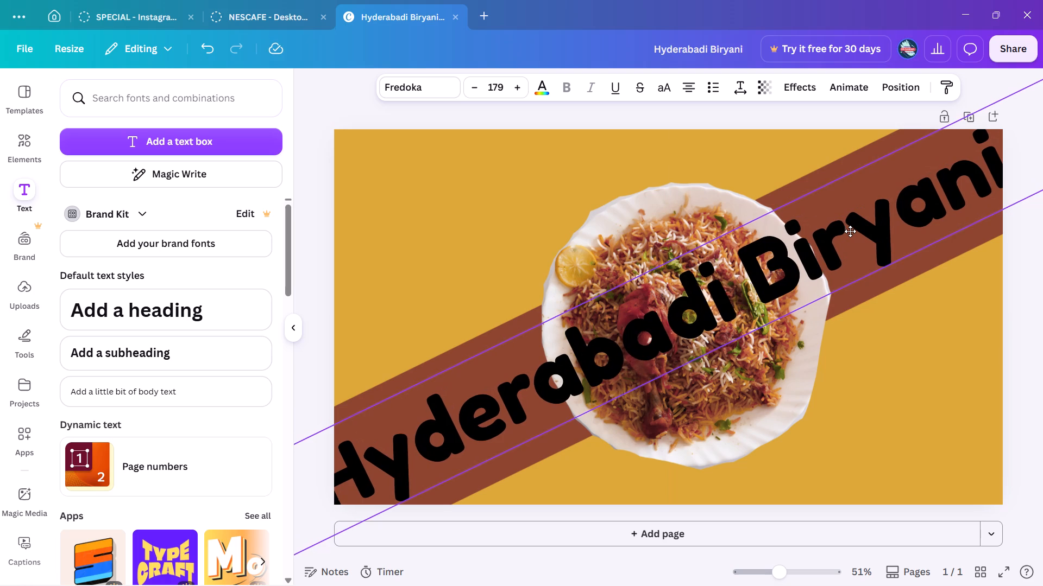
left_click_drag(850, 231, 852, 227)
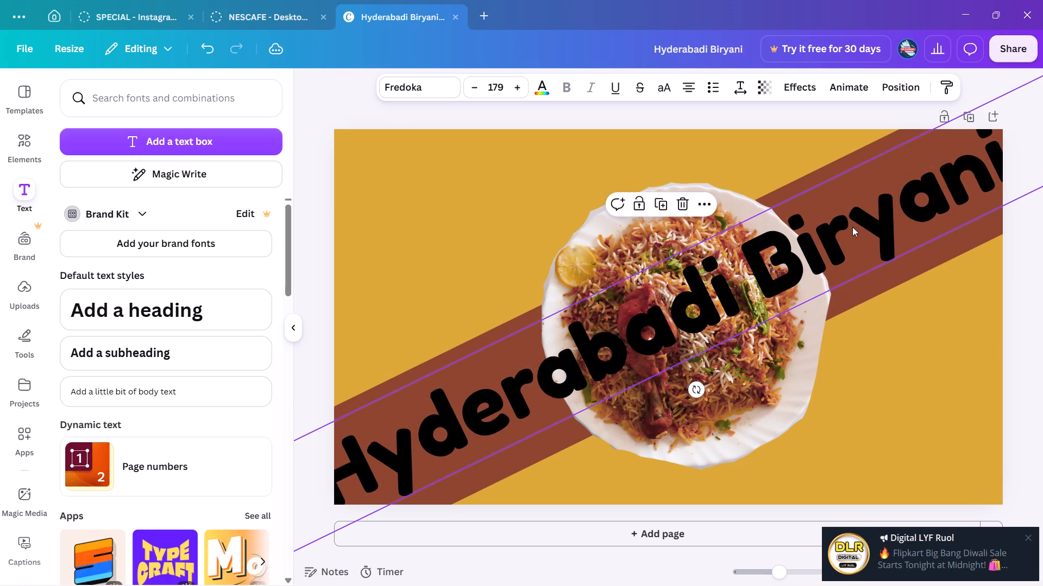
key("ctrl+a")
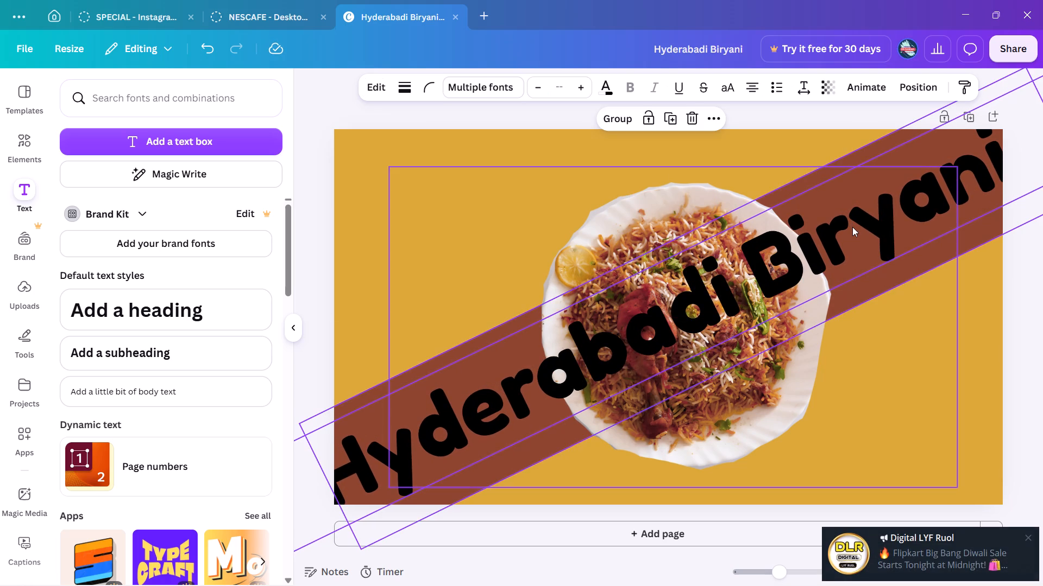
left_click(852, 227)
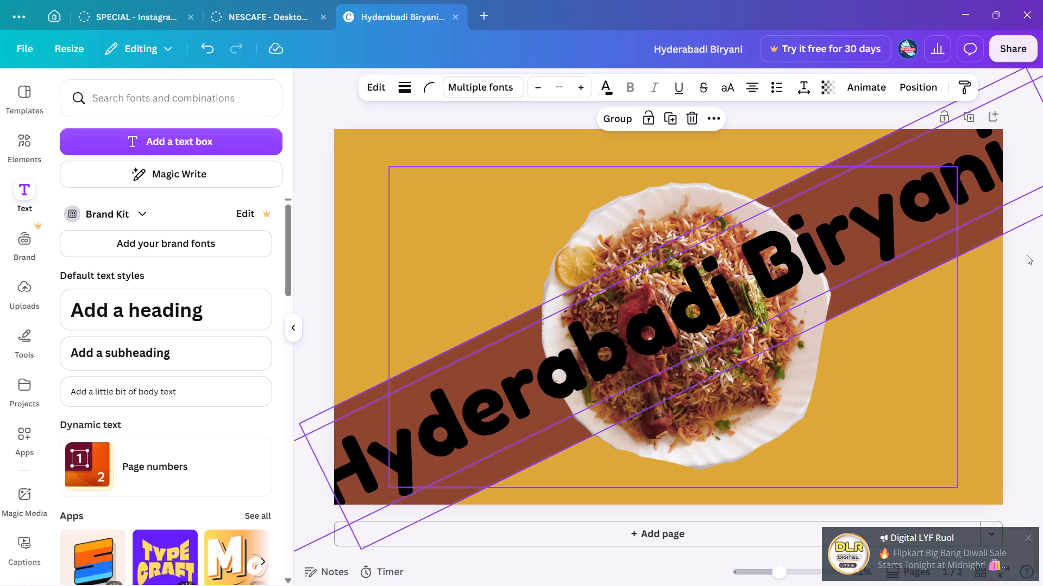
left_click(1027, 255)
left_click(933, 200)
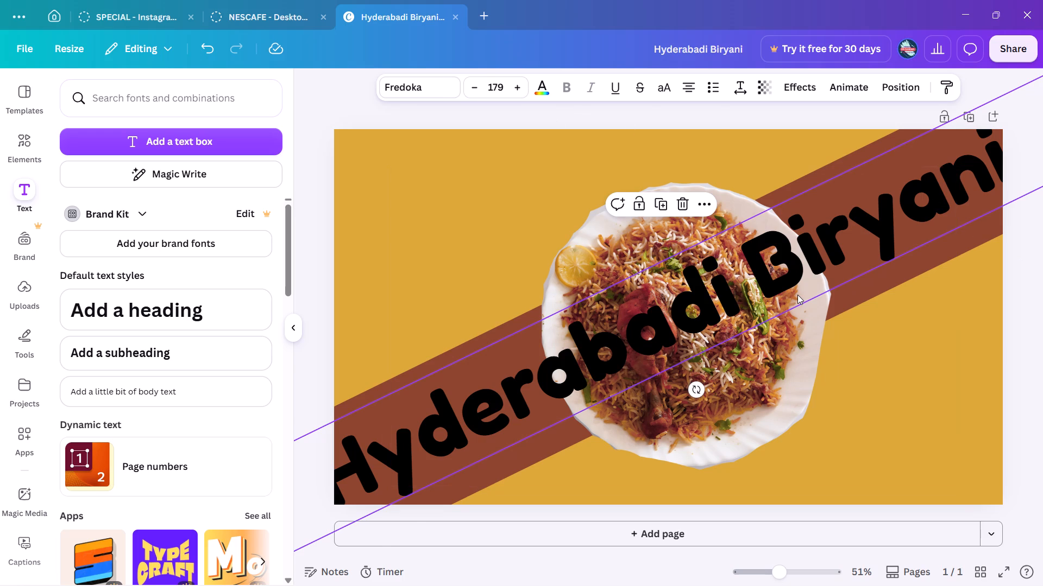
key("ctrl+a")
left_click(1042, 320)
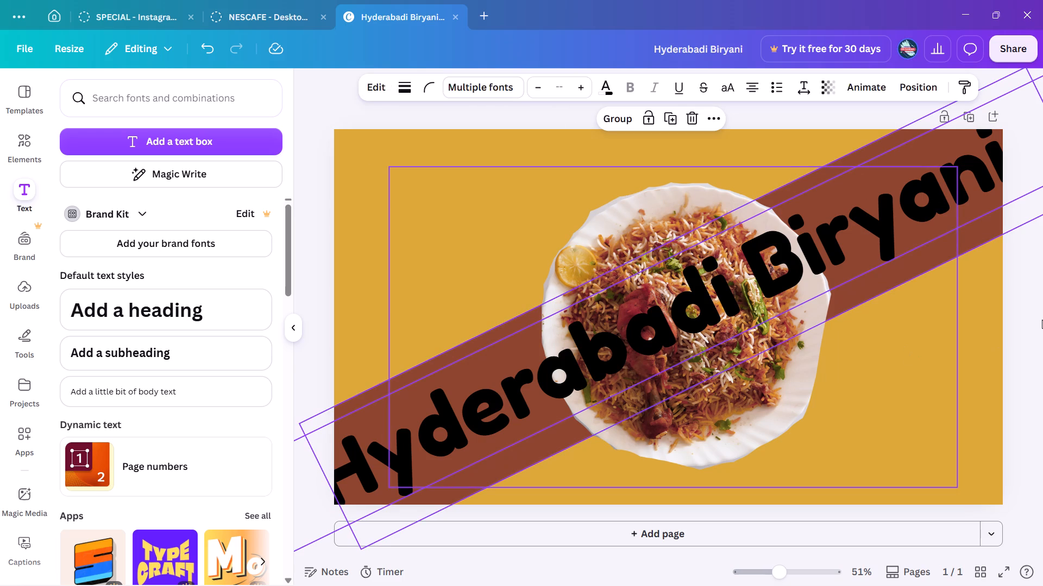
Change the text colour of the whole "Hyderabadi Biryani" title to white.
double_click(913, 199)
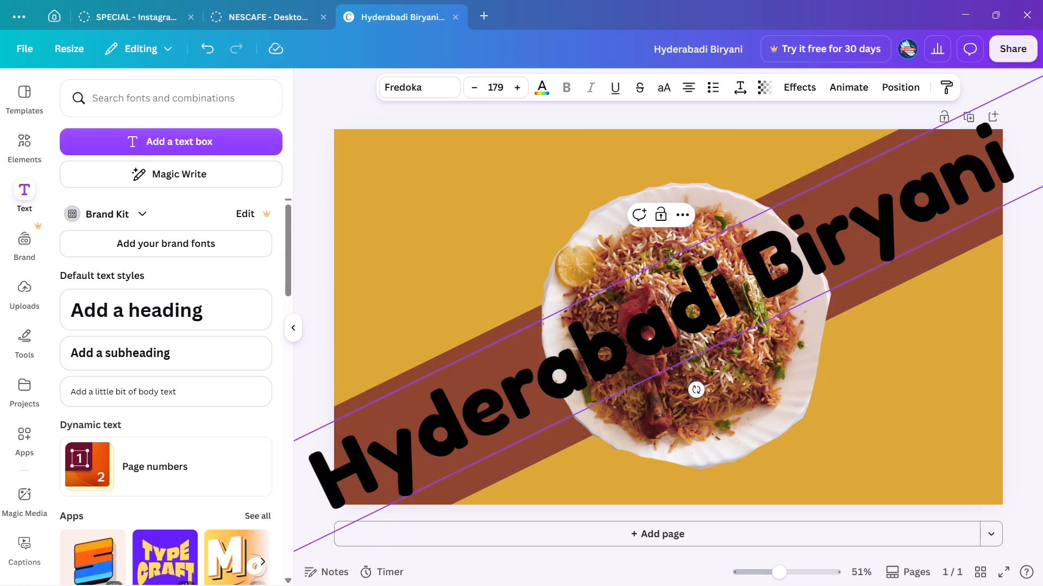
key("ctrl+a")
left_click(549, 82)
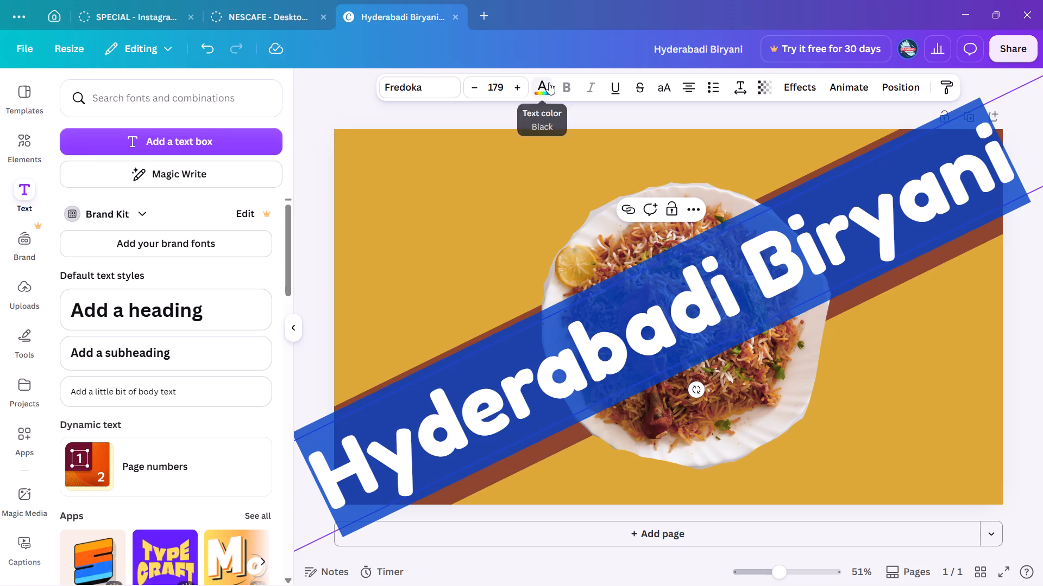
left_click(140, 189)
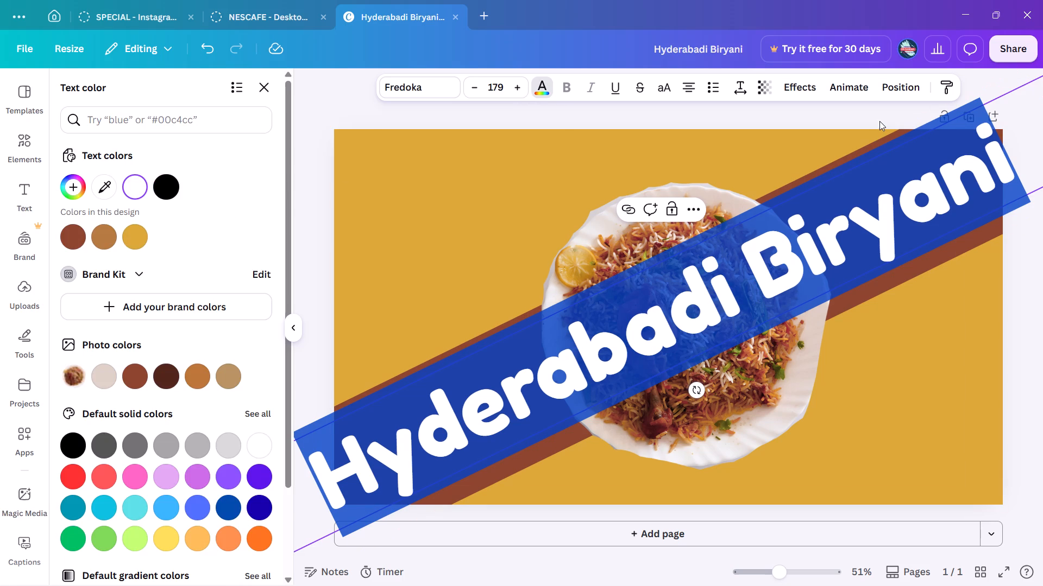
left_click(1026, 263)
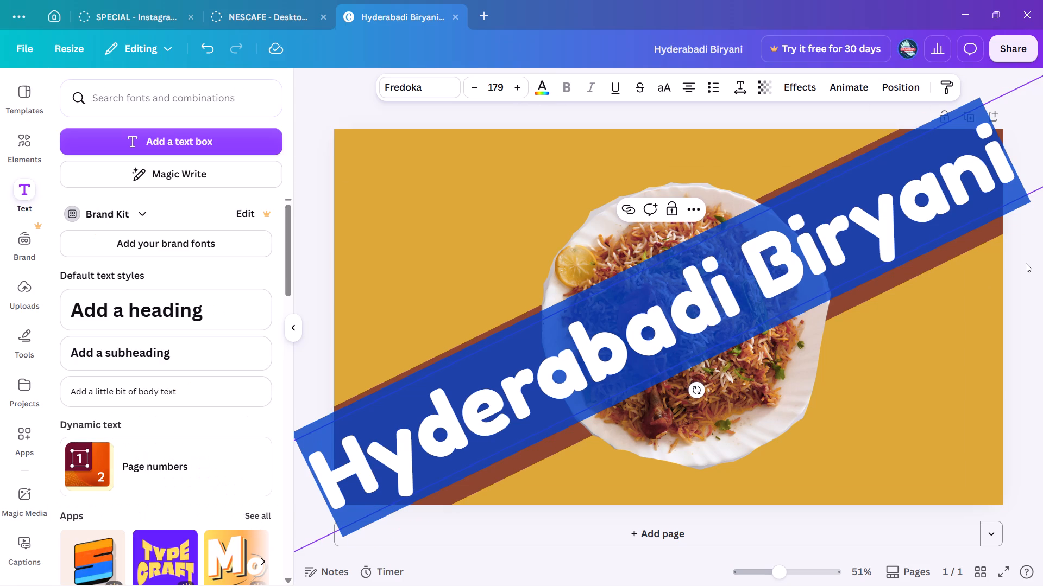
Send the "Hyderabadi Biryani" title backward so it sits behind the biryani plate but in front of the diagonal brown band.
right_click(831, 226)
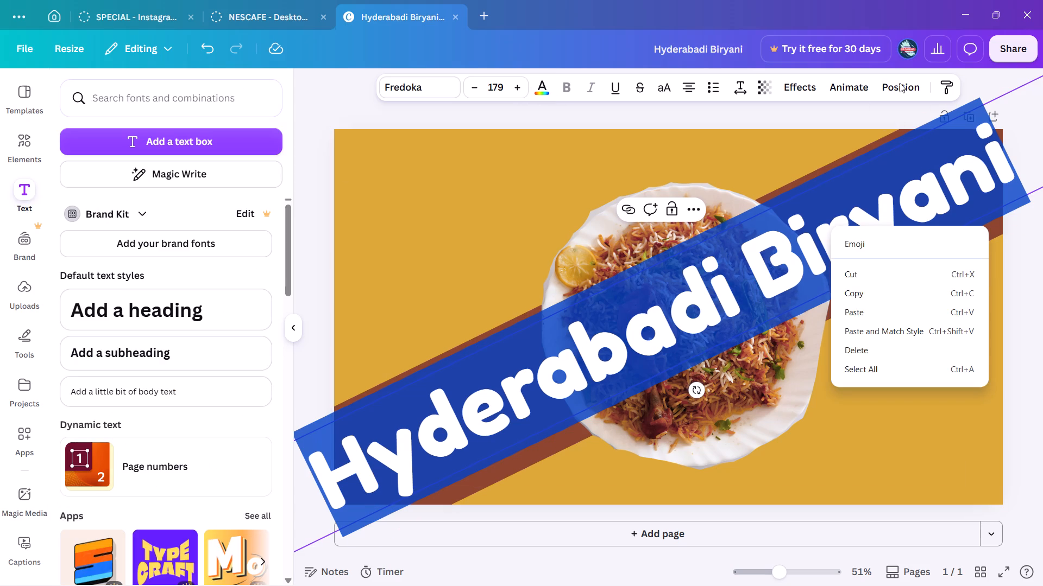
left_click(898, 85)
left_click(898, 85)
left_click(898, 85)
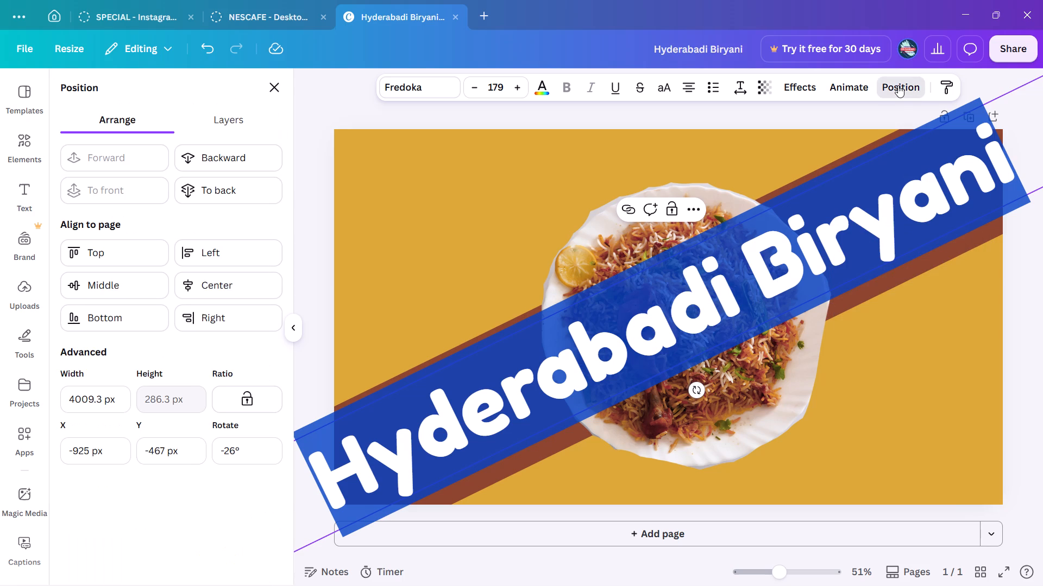
left_click(237, 159)
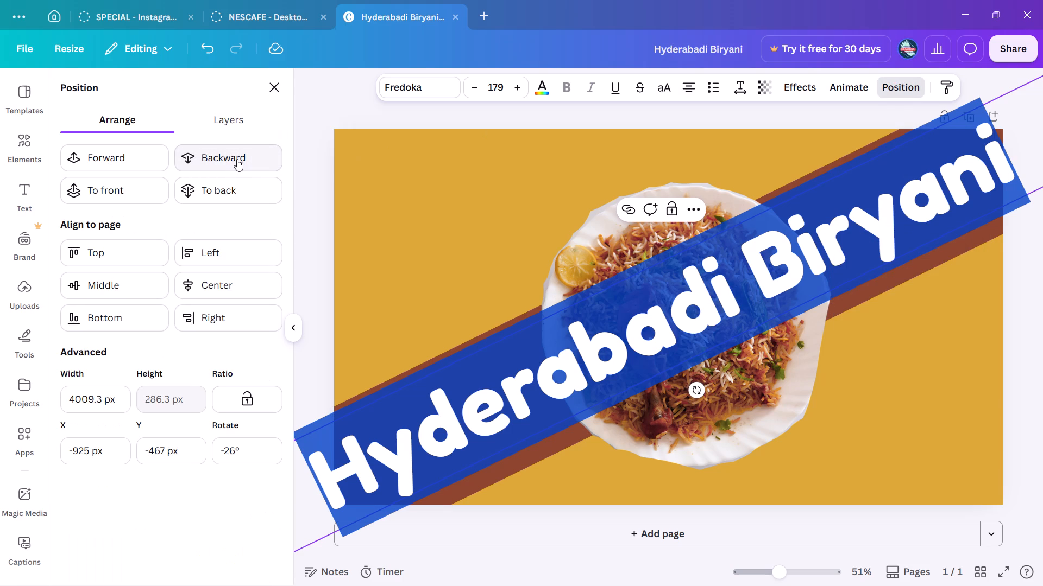
left_click(237, 159)
left_click(237, 159)
left_click(1026, 309)
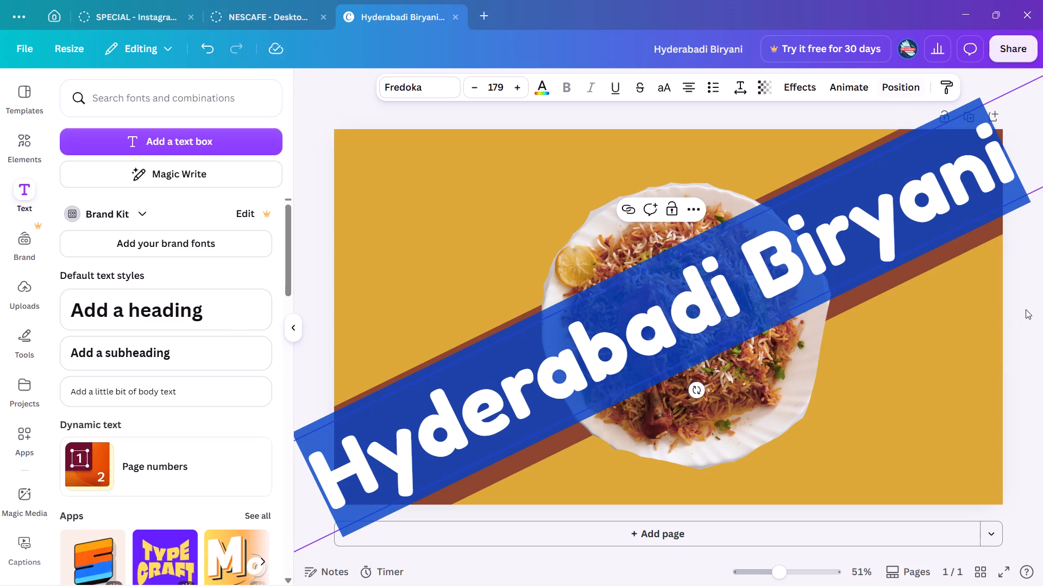
left_click(1026, 309)
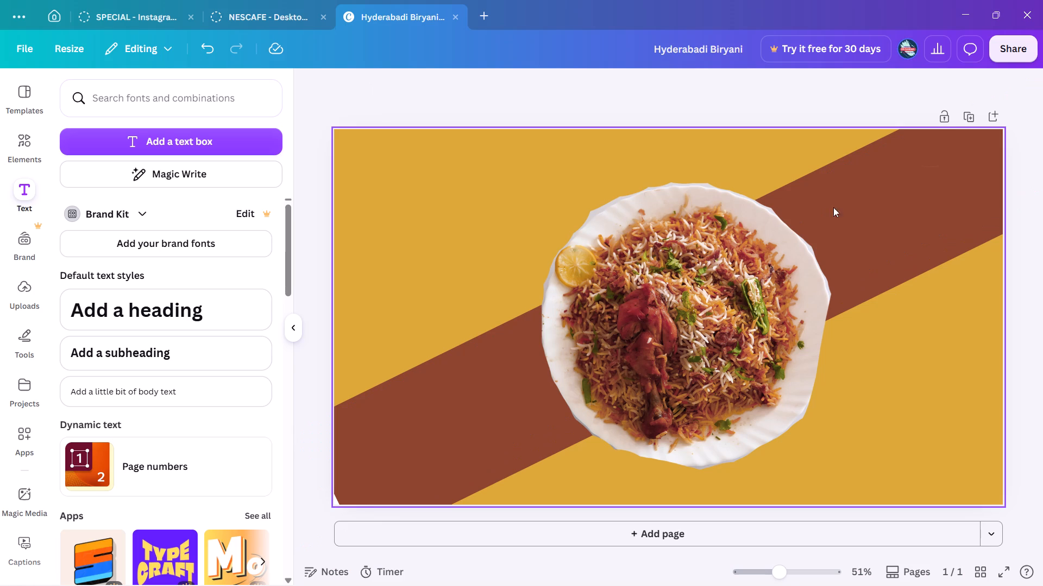
key("ctrl+z")
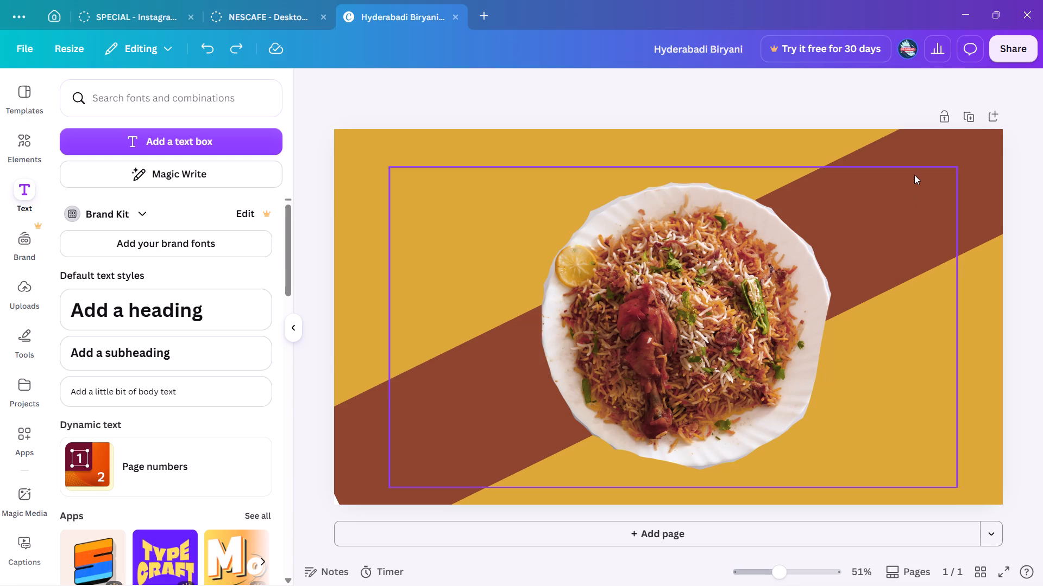
key("ctrl+z")
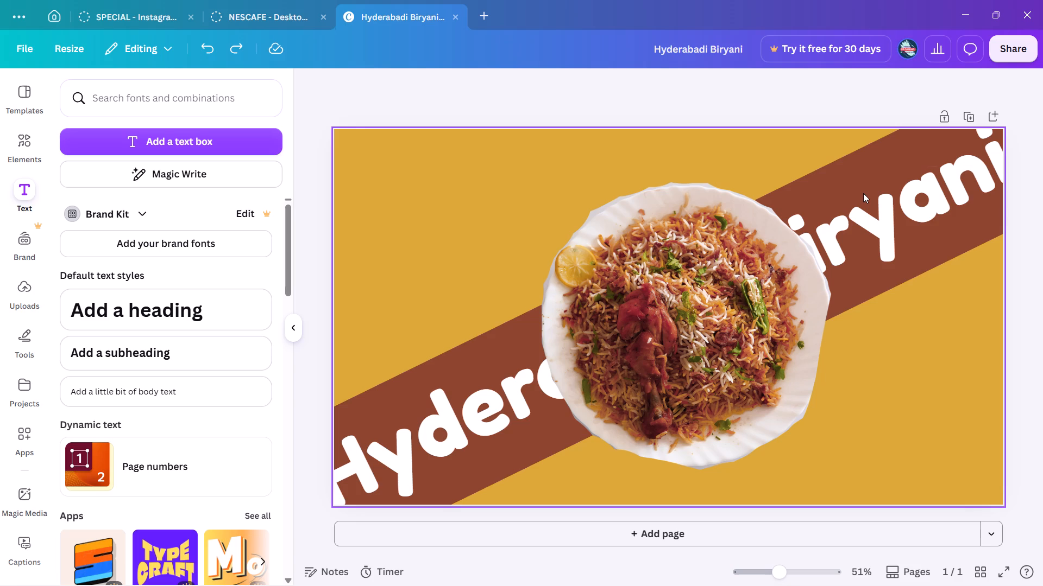
Search the elements library for "nonveg", limiting the results to graphics that match that exact term.
left_click(381, 141)
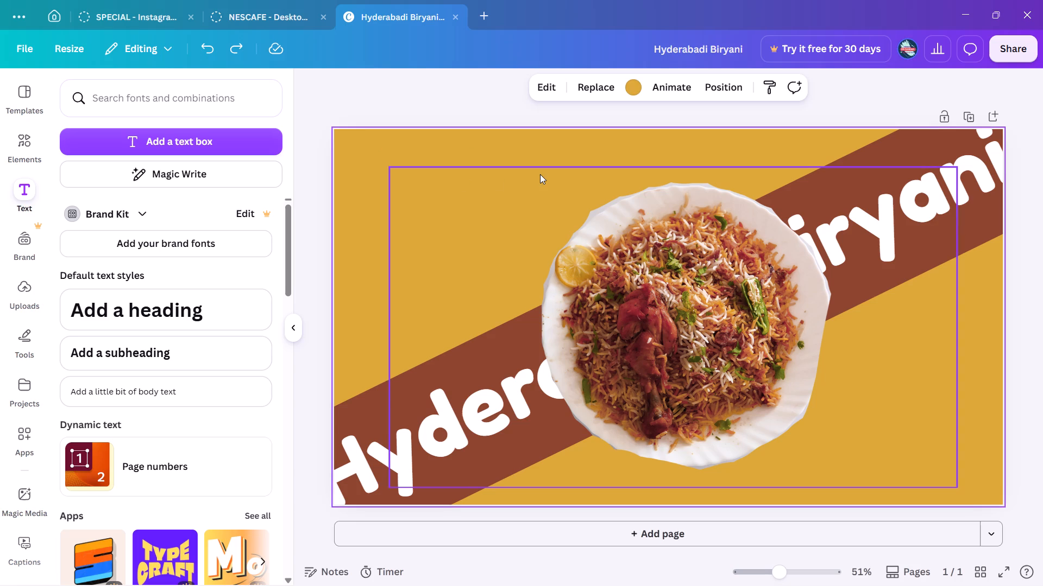
left_click(17, 143)
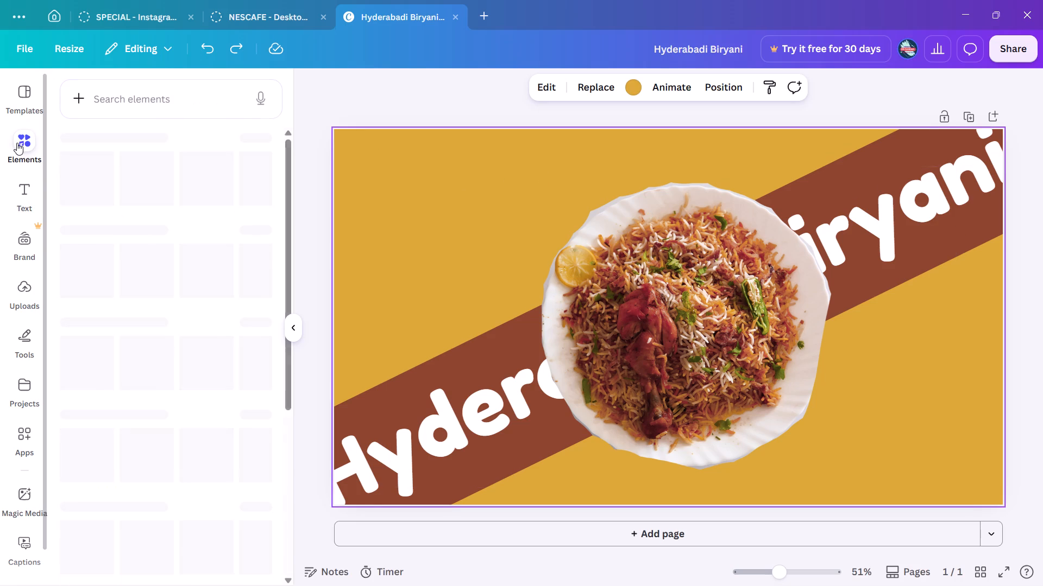
left_click(146, 100)
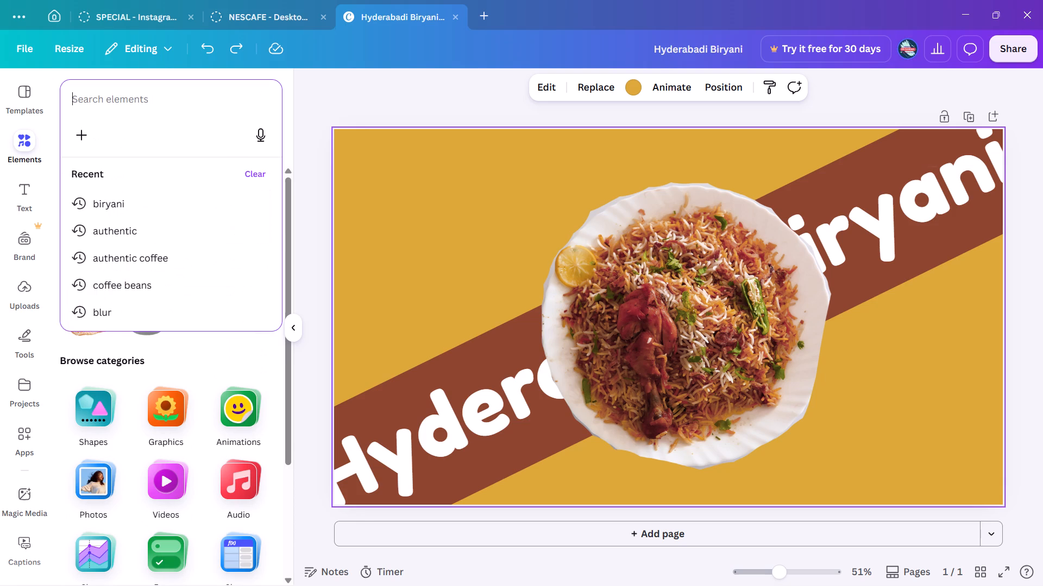
type("nonve")
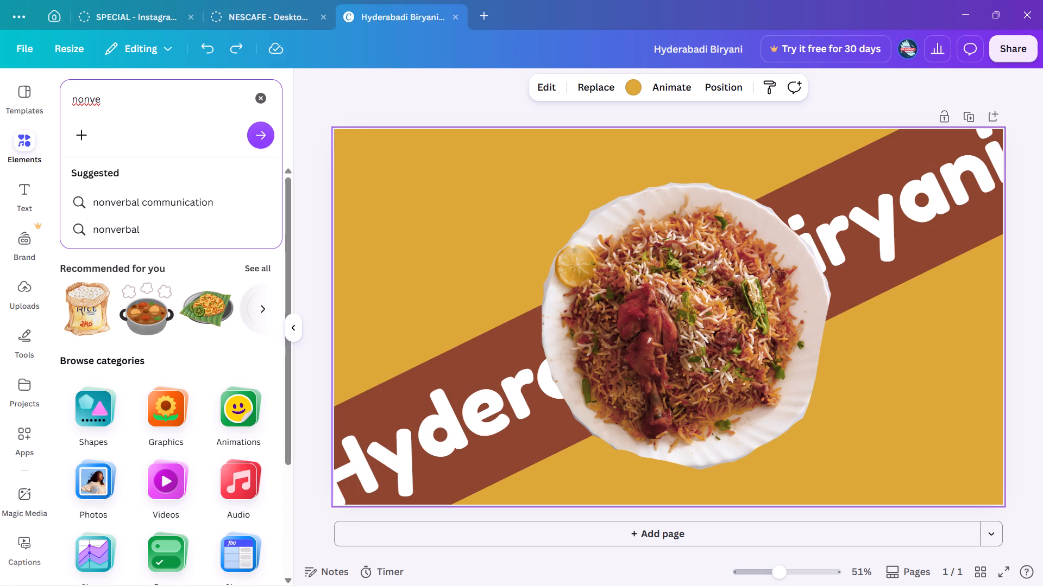
key("g")
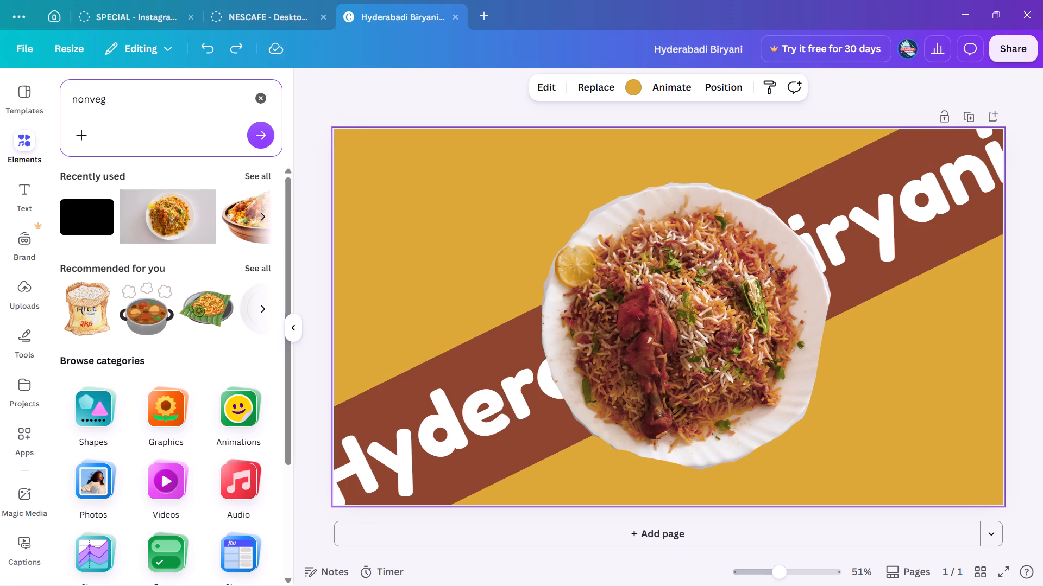
key("Return")
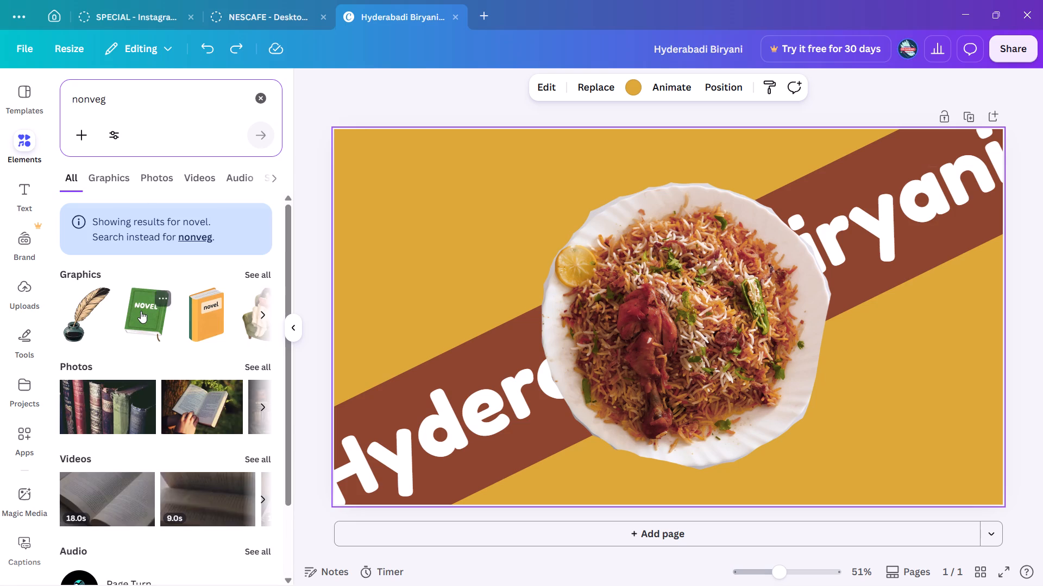
scroll(141, 311, "down", 2)
left_click(100, 179)
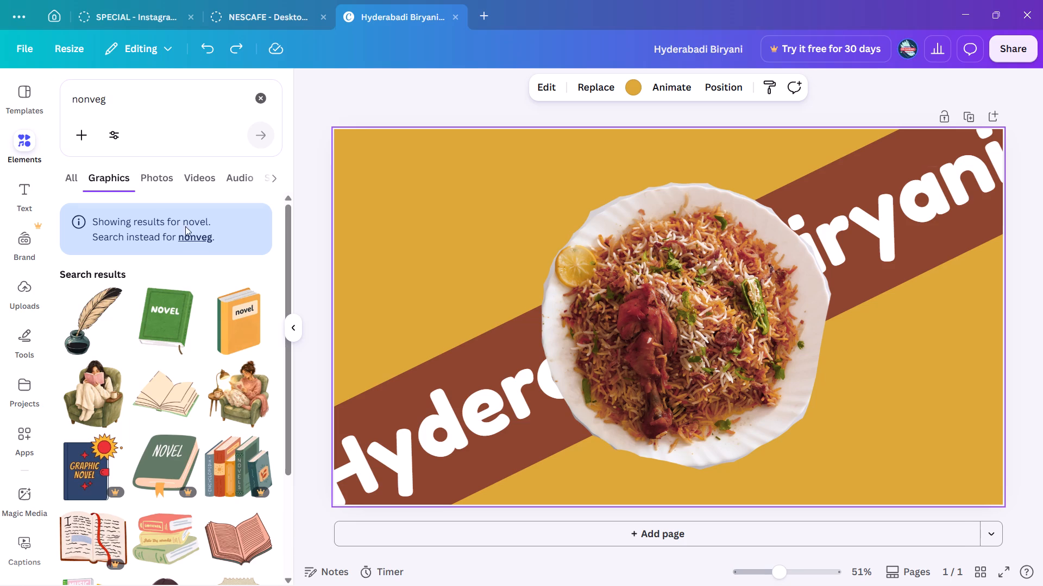
left_click(199, 235)
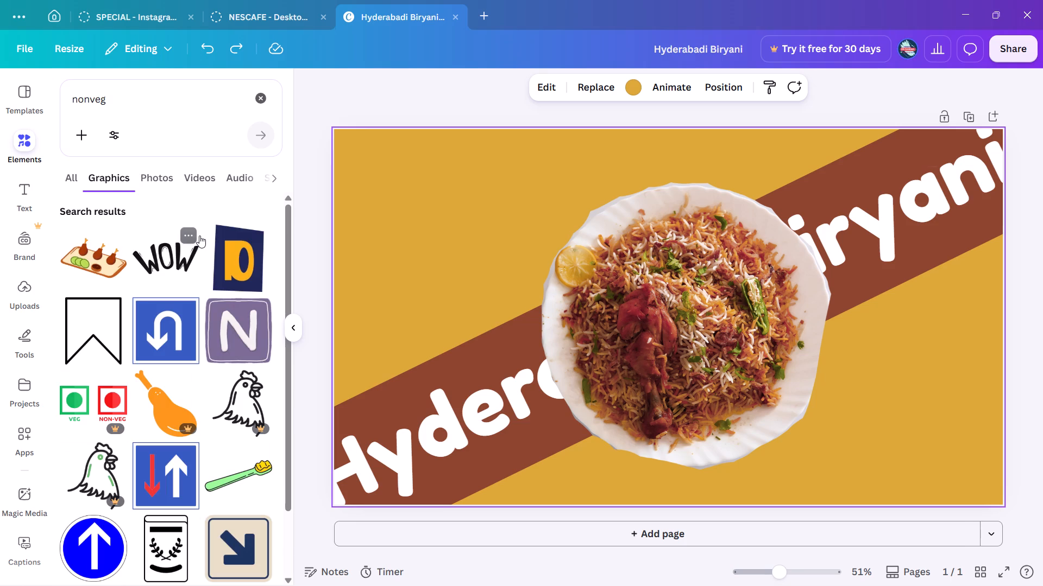
Look through the "nonveg" graphics for a symbol or illustration that suits the biryani design.
scroll(203, 386, "down", 4)
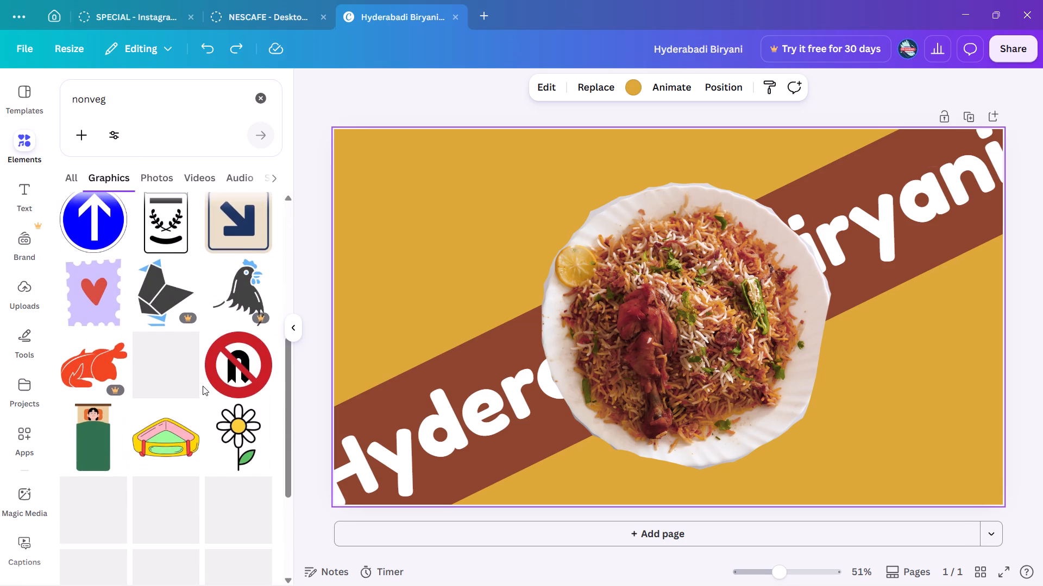
scroll(203, 386, "down", 8)
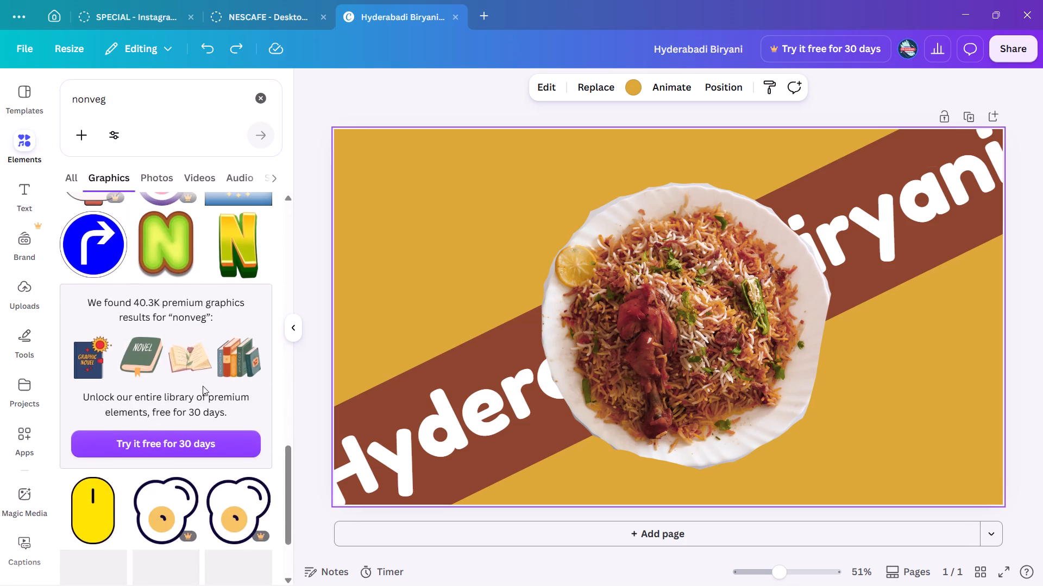
scroll(203, 386, "down", 6)
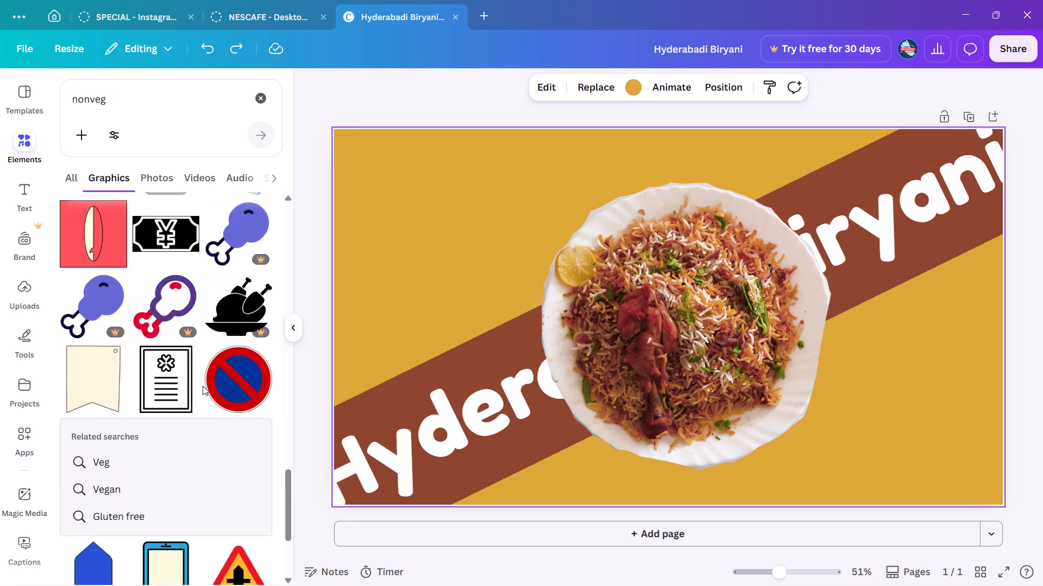
scroll(203, 386, "down", 3)
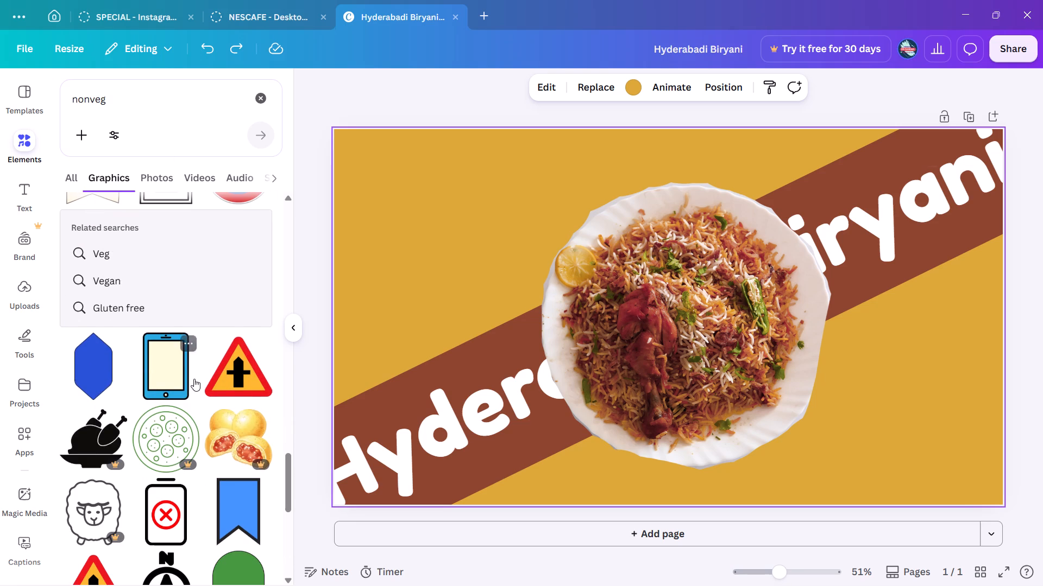
scroll(194, 379, "down", 9)
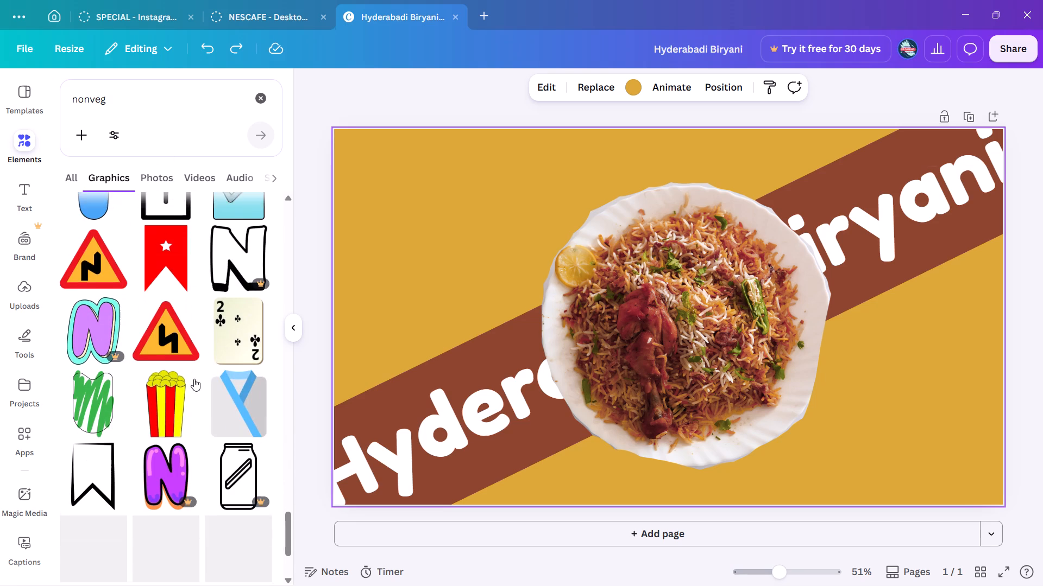
scroll(194, 379, "down", 5)
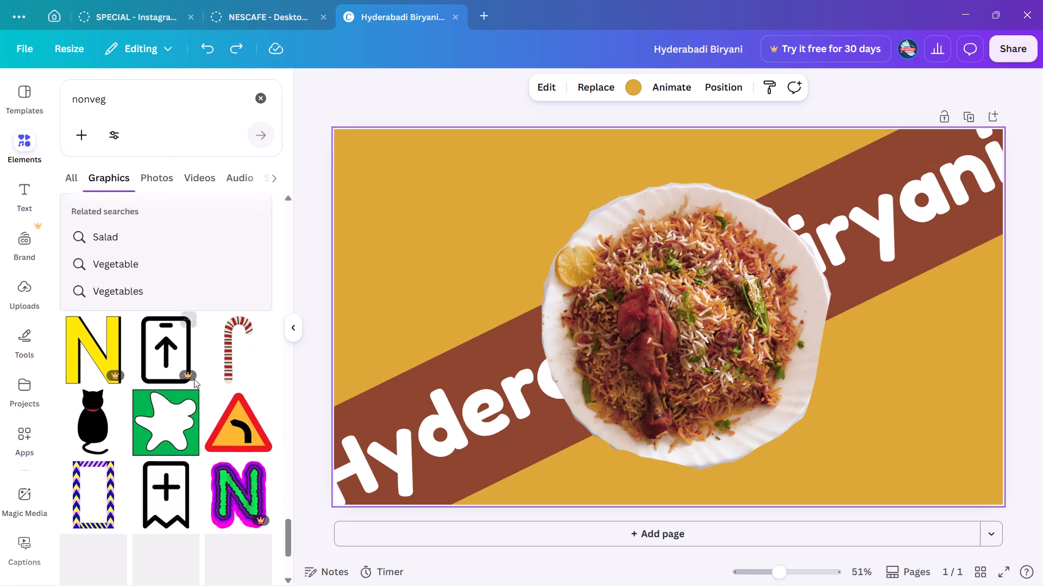
scroll(194, 379, "down", 1)
Check the "nonveg" photo results and look through the graphics results once more for a suitable element.
left_click(155, 179)
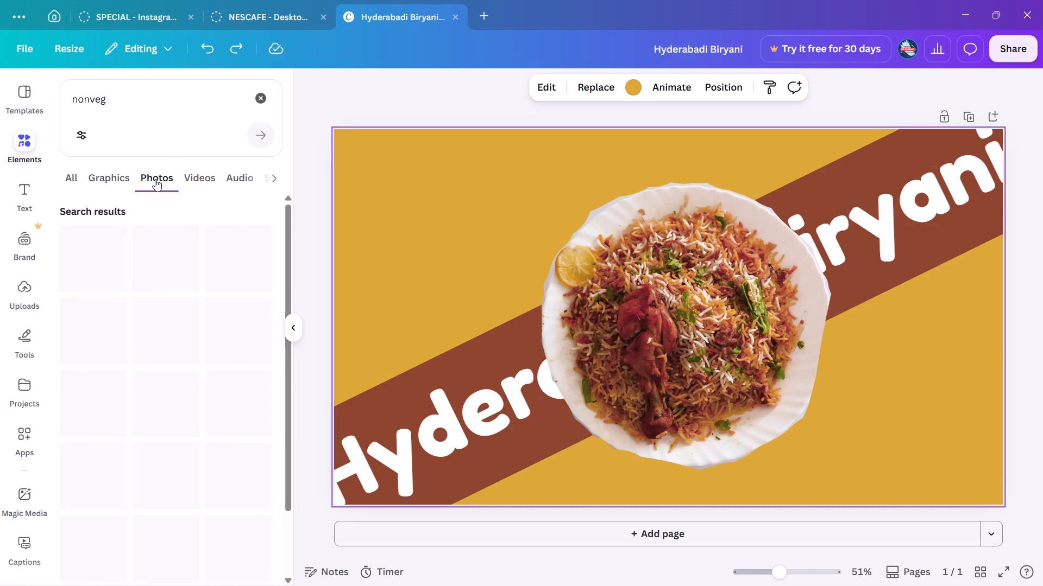
scroll(190, 374, "down", 8)
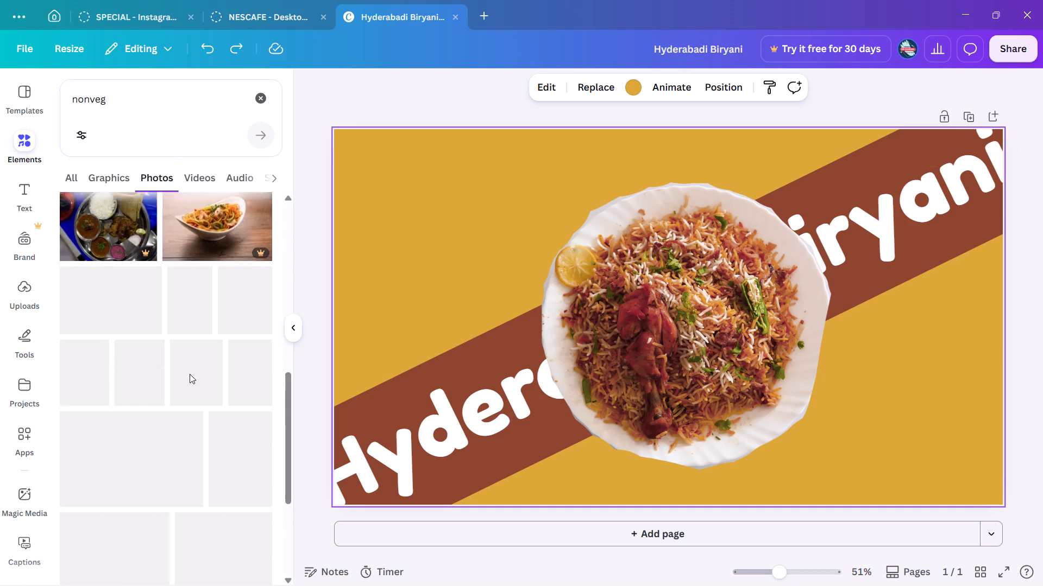
scroll(190, 374, "down", 2)
left_click(71, 178)
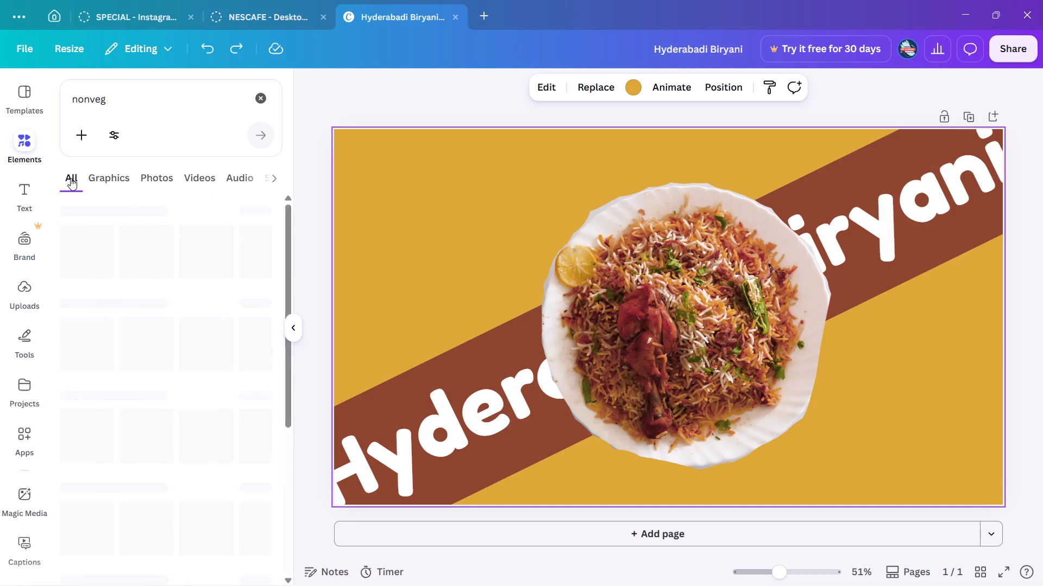
left_click(261, 207)
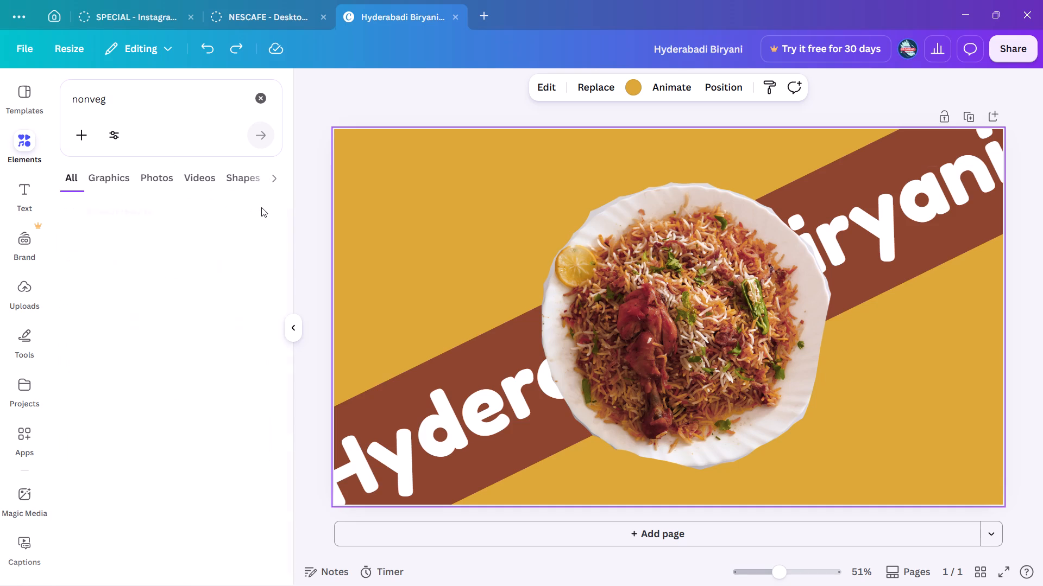
scroll(118, 335, "down", 2)
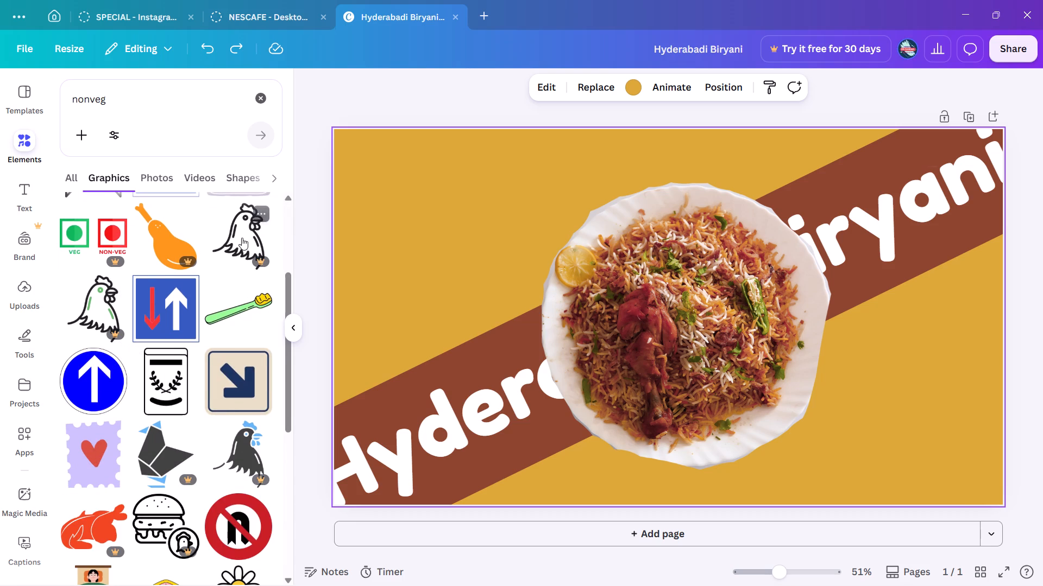
scroll(246, 374, "down", 1)
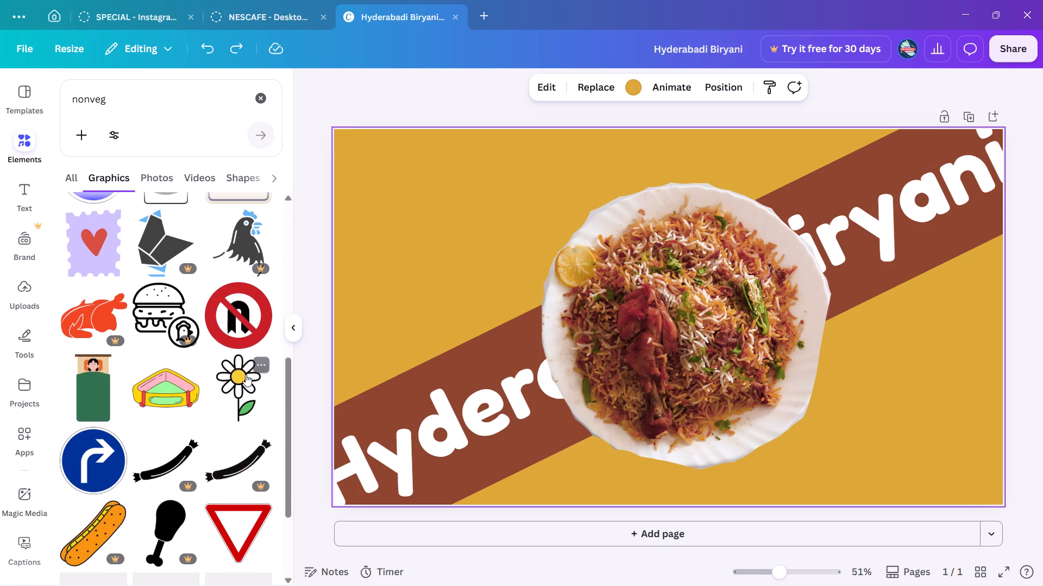
scroll(246, 374, "down", 3)
Replace the previous search term and search the graphics in the elements library for "order Now".
left_click(116, 101)
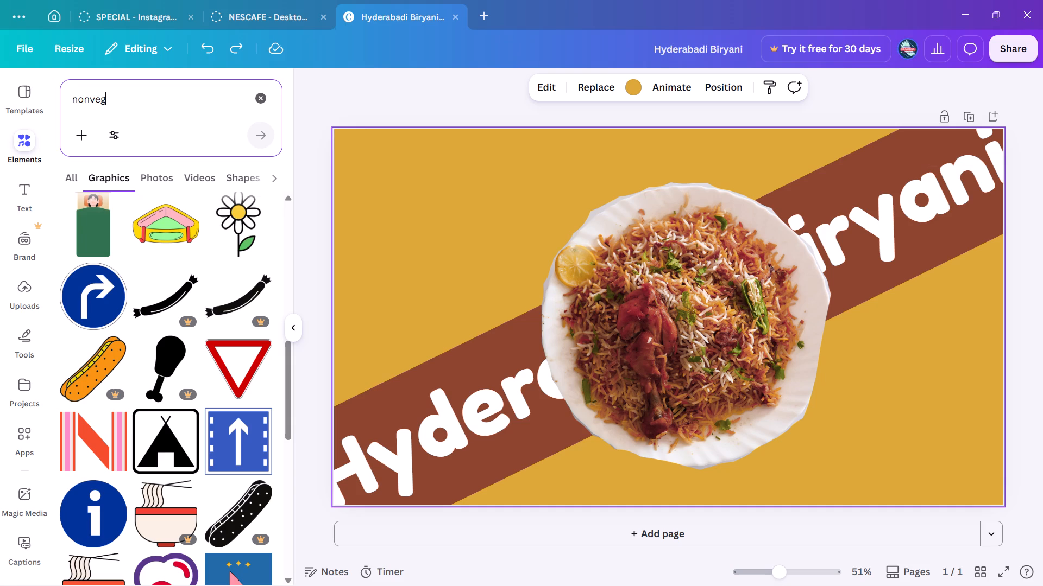
key("BackSpace")
key("BackSpace")
key("BackSpace")
key("BackSpace")
key("BackSpace")
key("BackSpace")
key("BackSpace")
key("BackSpace")
key("BackSpace")
key("BackSpace")
key("BackSpace")
key("BackSpace")
key("BackSpace")
key("BackSpace")
key("BackSpace")
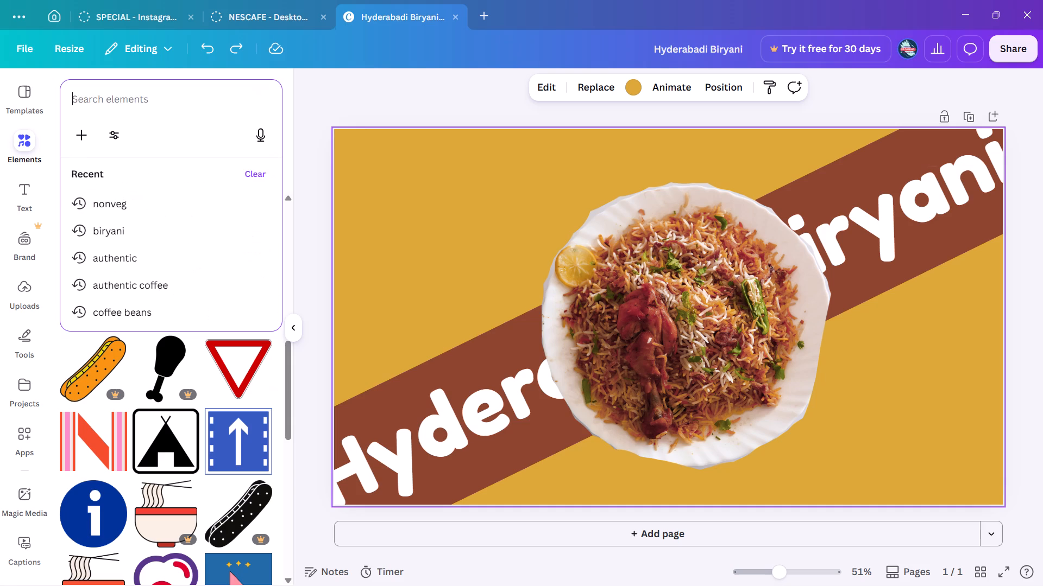
type("order")
key("space")
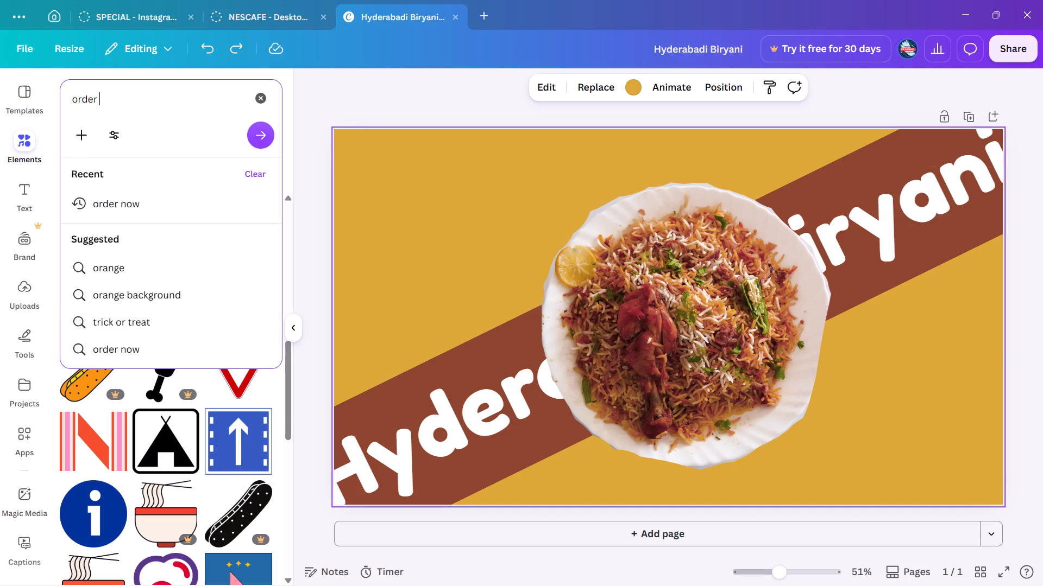
type("Now")
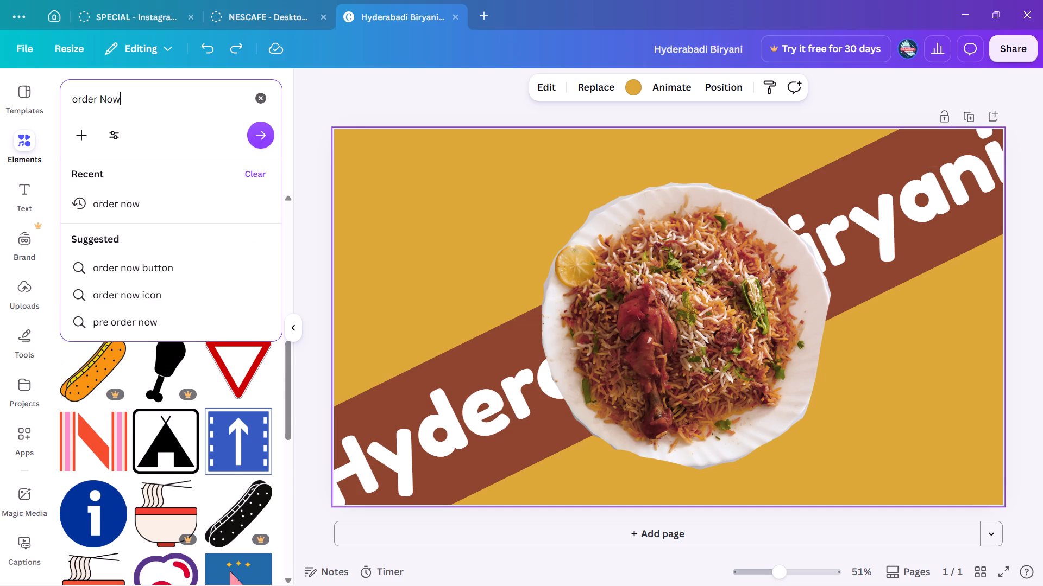
key("Return")
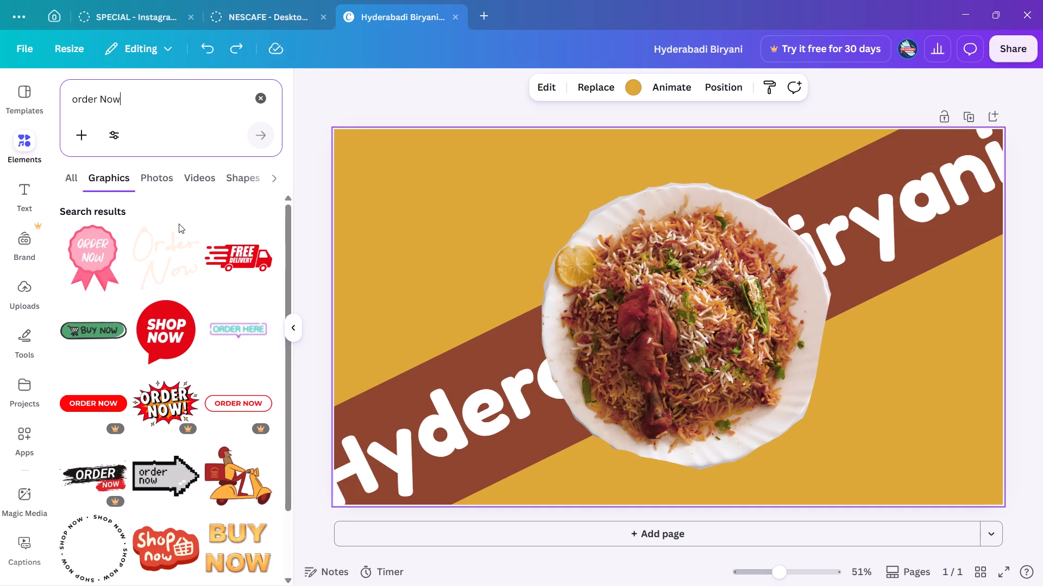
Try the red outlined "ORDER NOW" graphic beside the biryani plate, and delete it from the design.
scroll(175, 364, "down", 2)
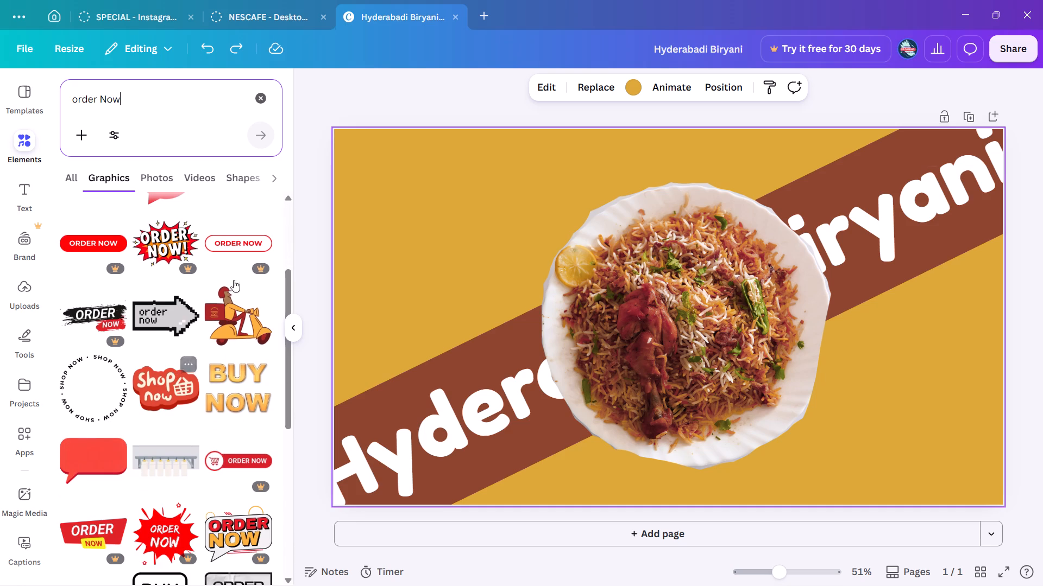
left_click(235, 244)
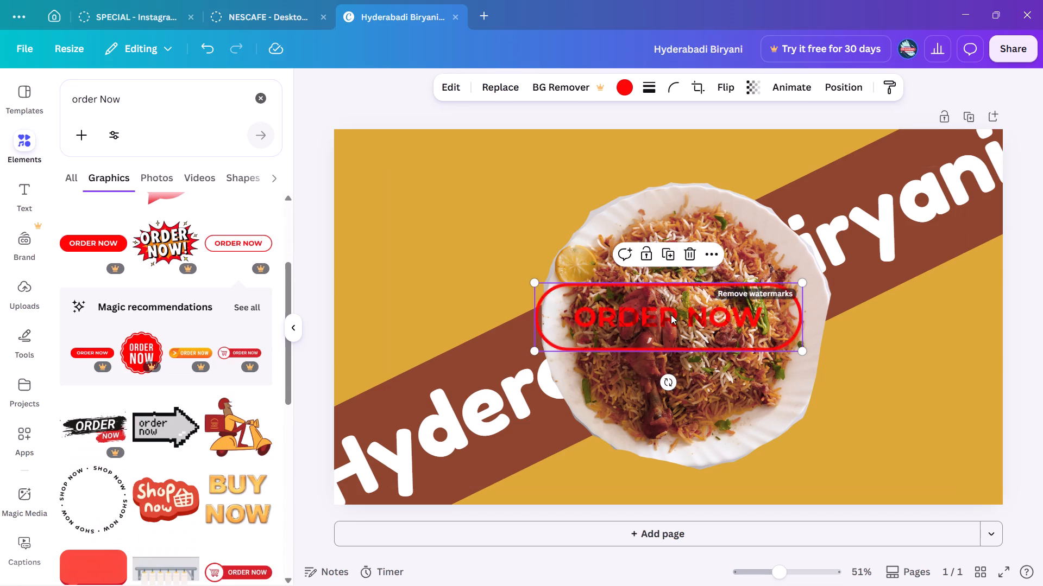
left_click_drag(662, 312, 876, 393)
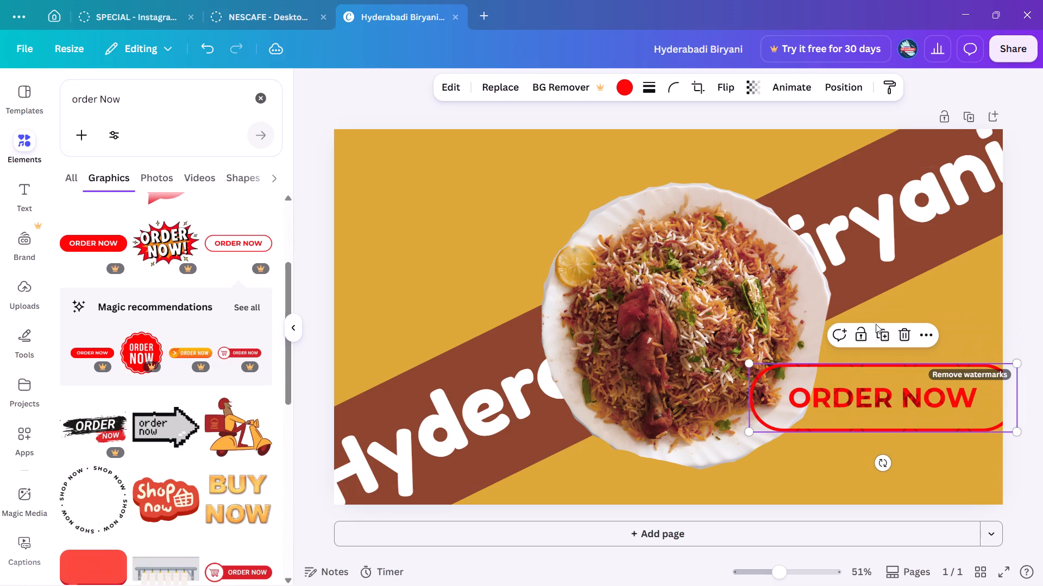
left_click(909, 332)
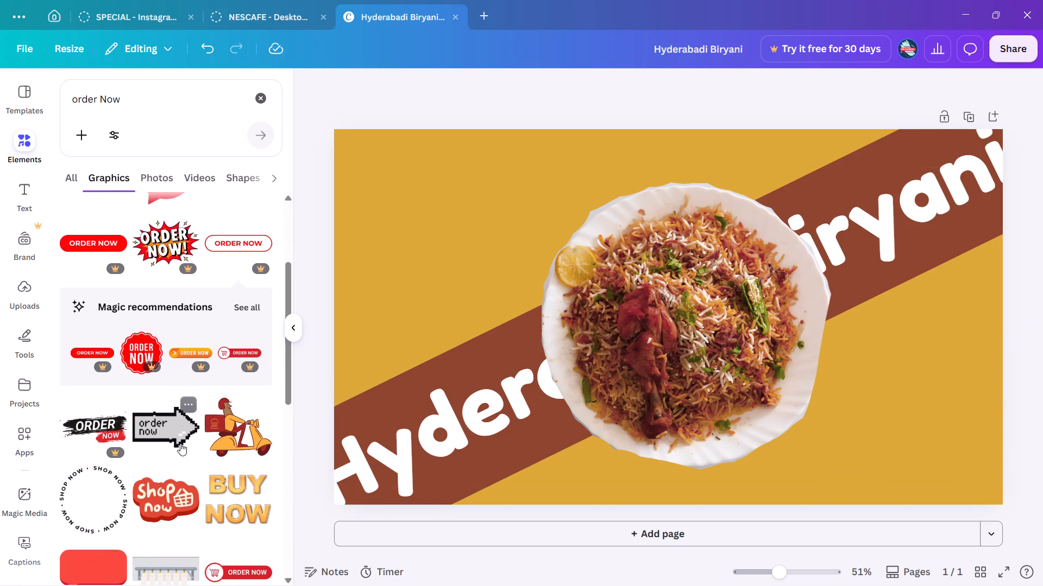
Add the blue outlined "ORDER NOW" button graphic and move it to the yellow area at the page's lower right.
scroll(180, 443, "down", 3)
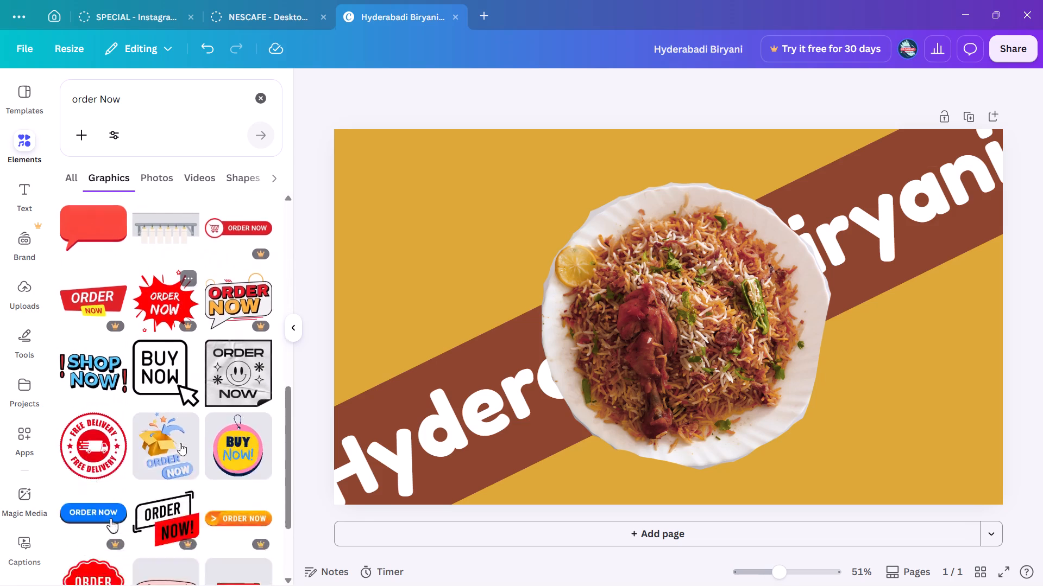
scroll(180, 443, "down", 3)
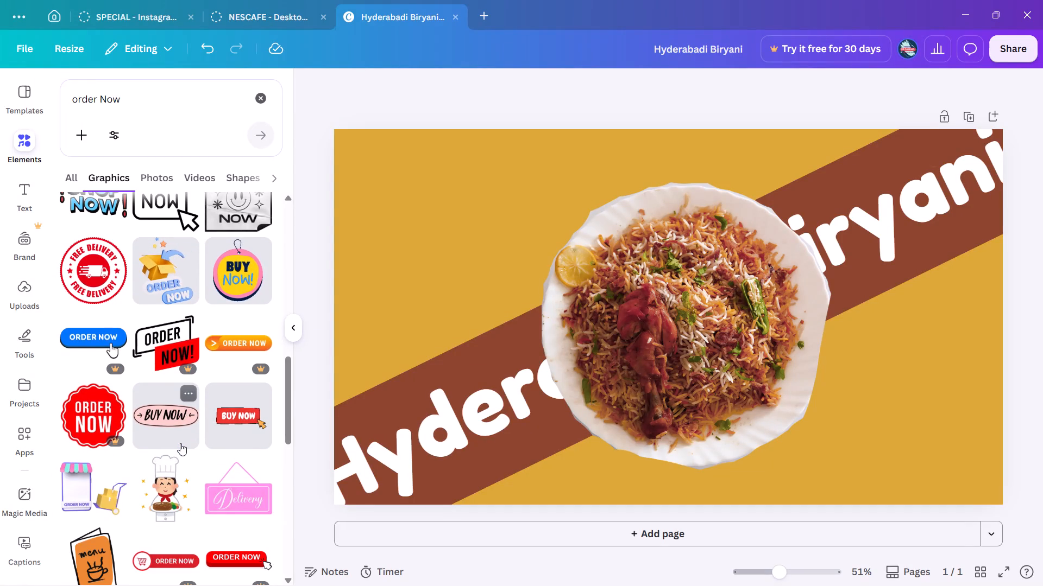
scroll(180, 443, "down", 3)
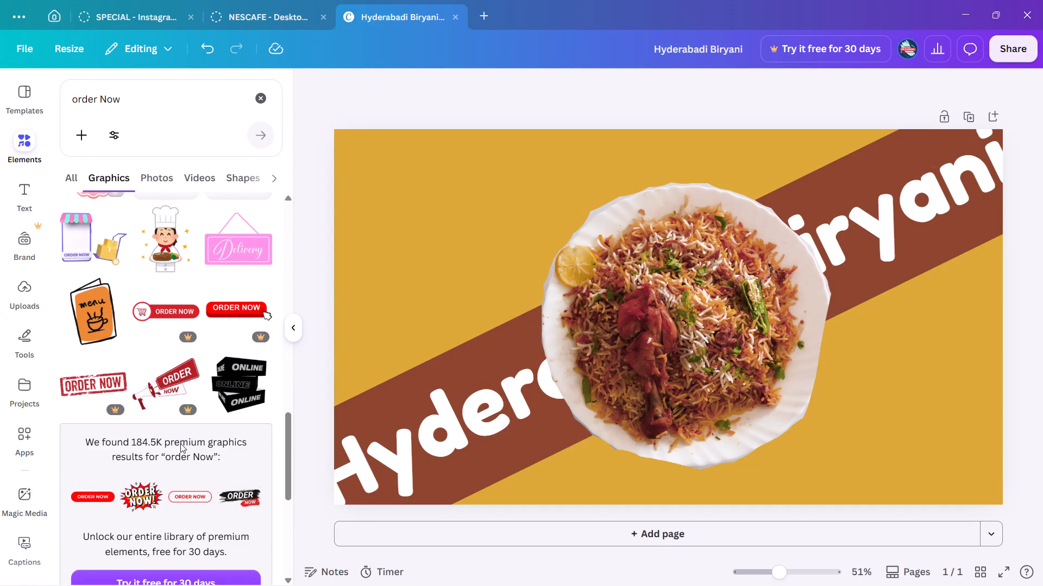
scroll(180, 443, "down", 5)
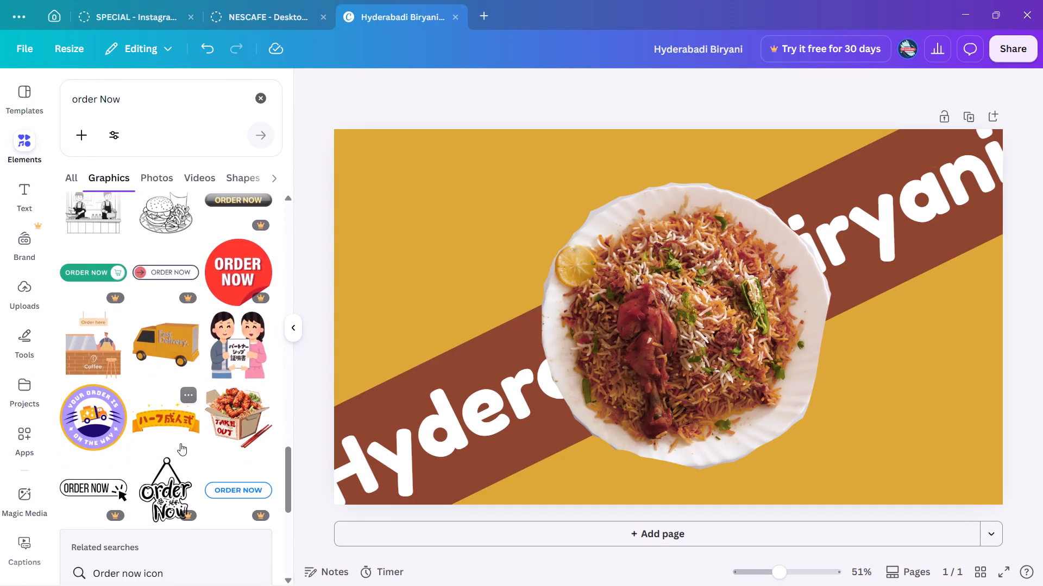
scroll(180, 443, "down", 2)
left_click(220, 324)
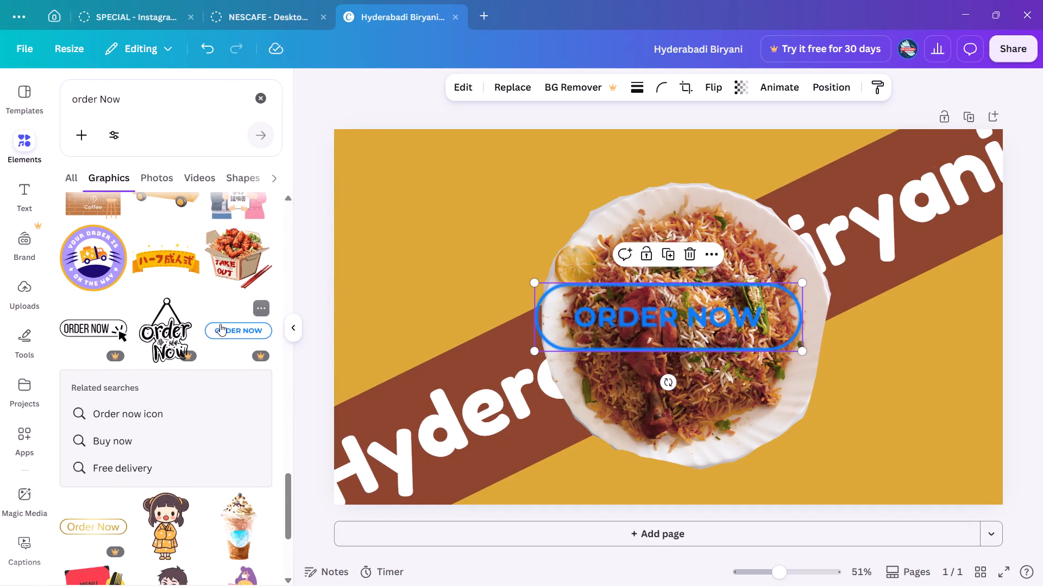
left_click_drag(642, 324, 825, 395)
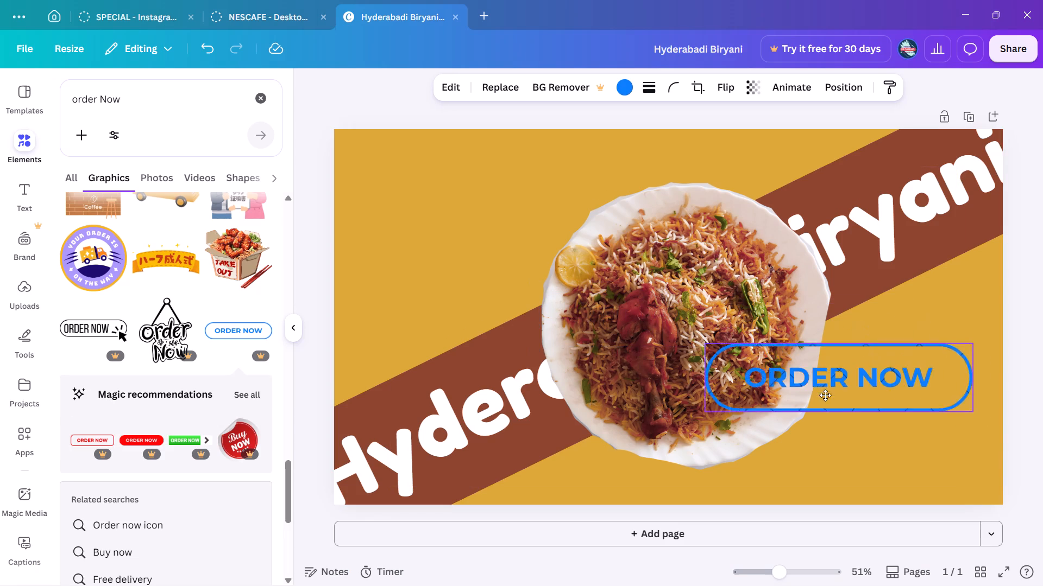
left_click_drag(825, 395, 853, 419)
Shrink the "ORDER NOW" button and position it in the open yellow area beside the plate, below the diagonal band.
left_click_drag(746, 381, 805, 392)
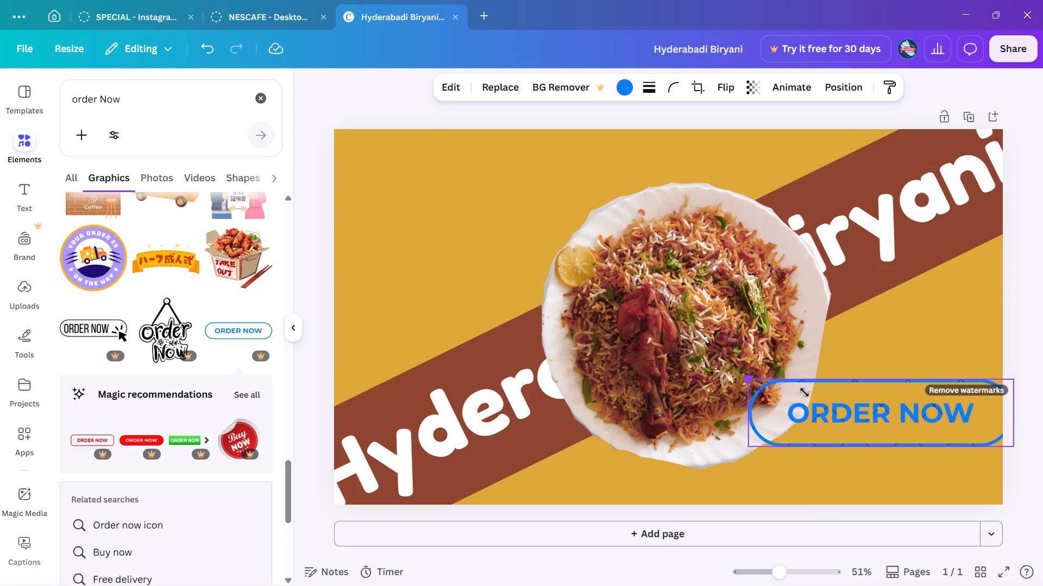
left_click_drag(805, 392, 938, 418)
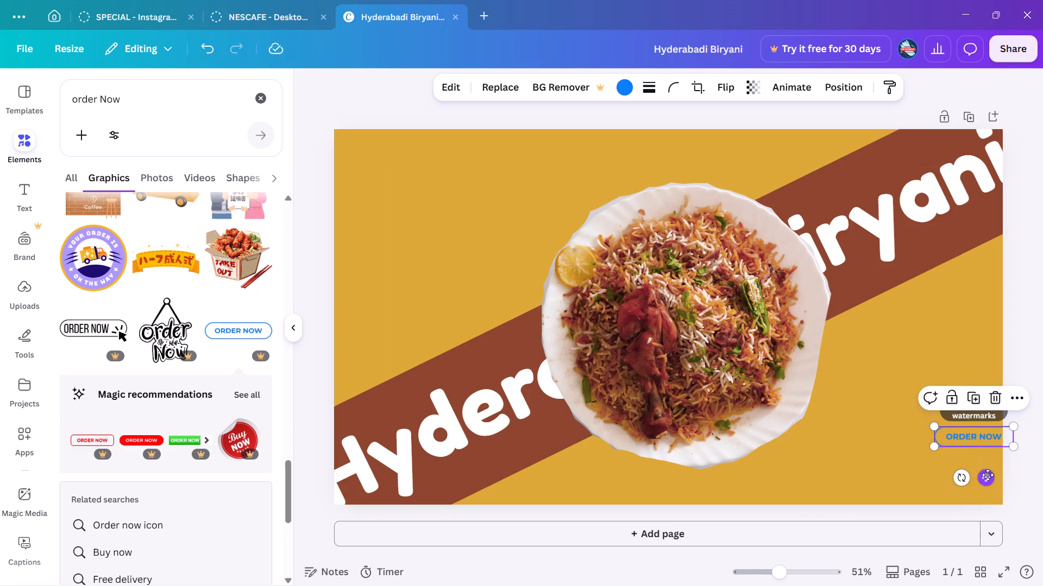
left_click_drag(988, 476, 920, 451)
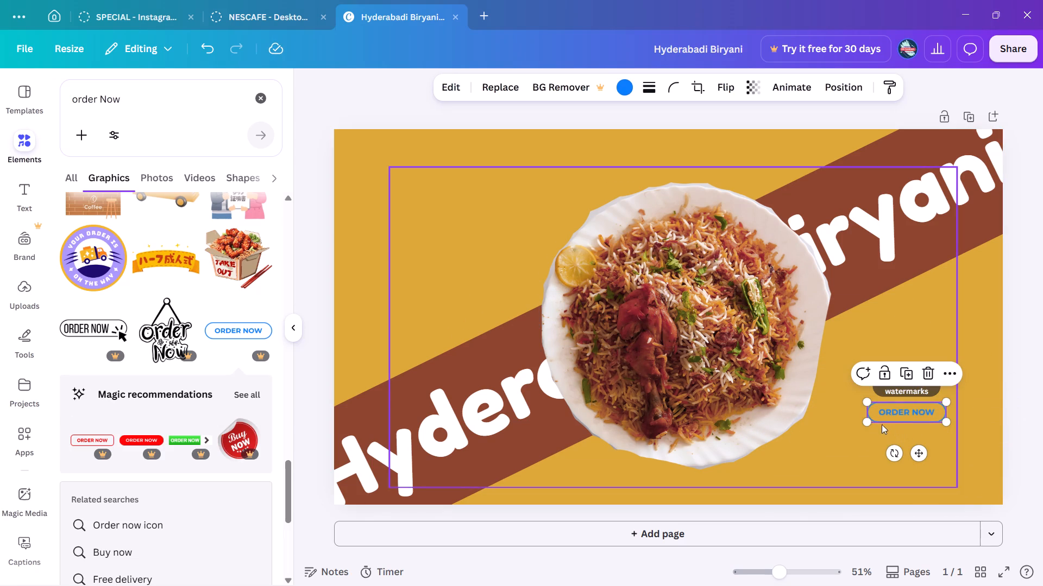
left_click_drag(870, 422, 834, 434)
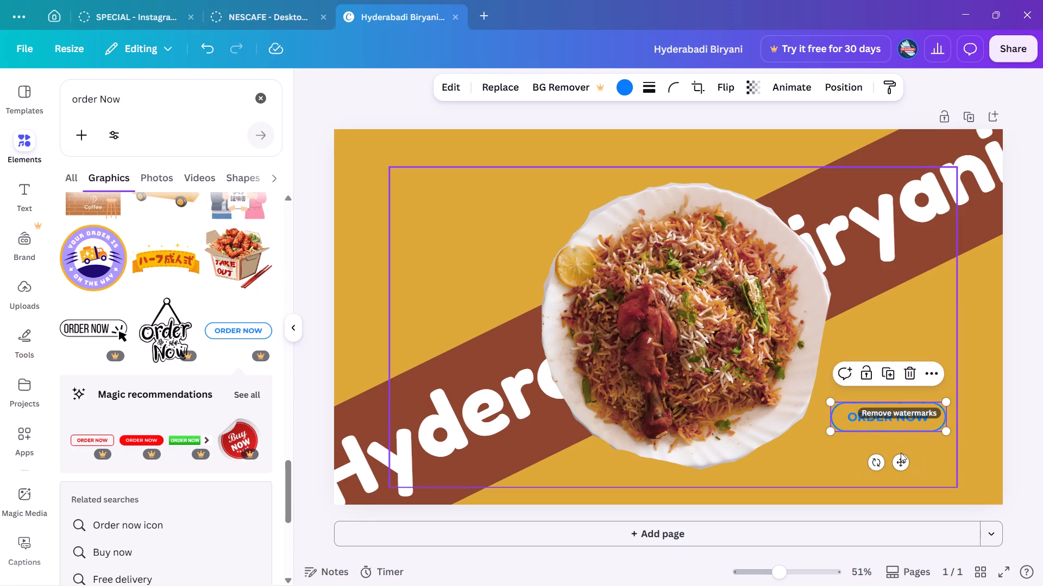
left_click_drag(901, 464, 921, 457)
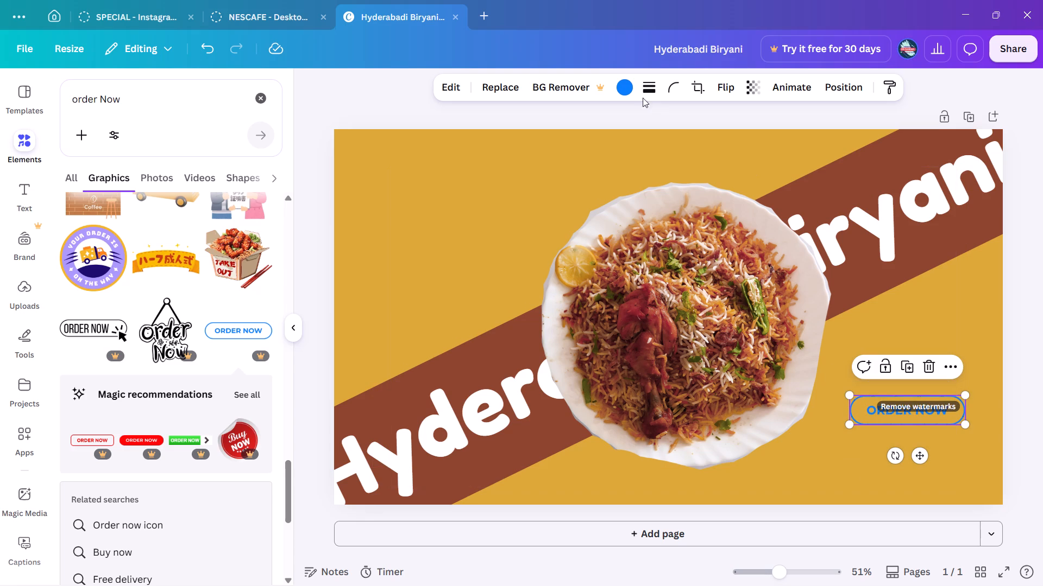
Recolor the "ORDER NOW" button with the design's dark reddish brown used for the diagonal band.
left_click(626, 86)
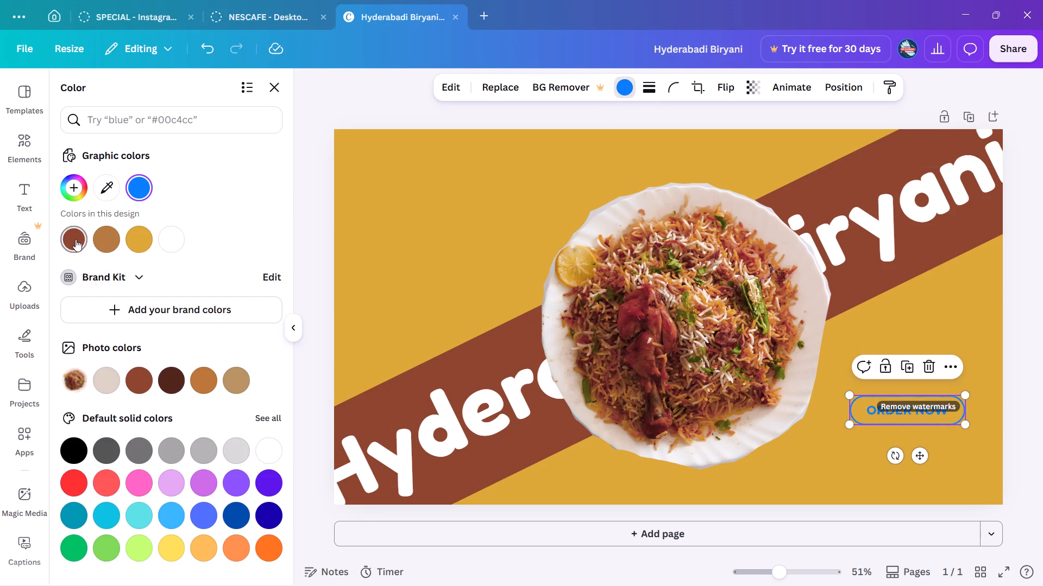
left_click(76, 239)
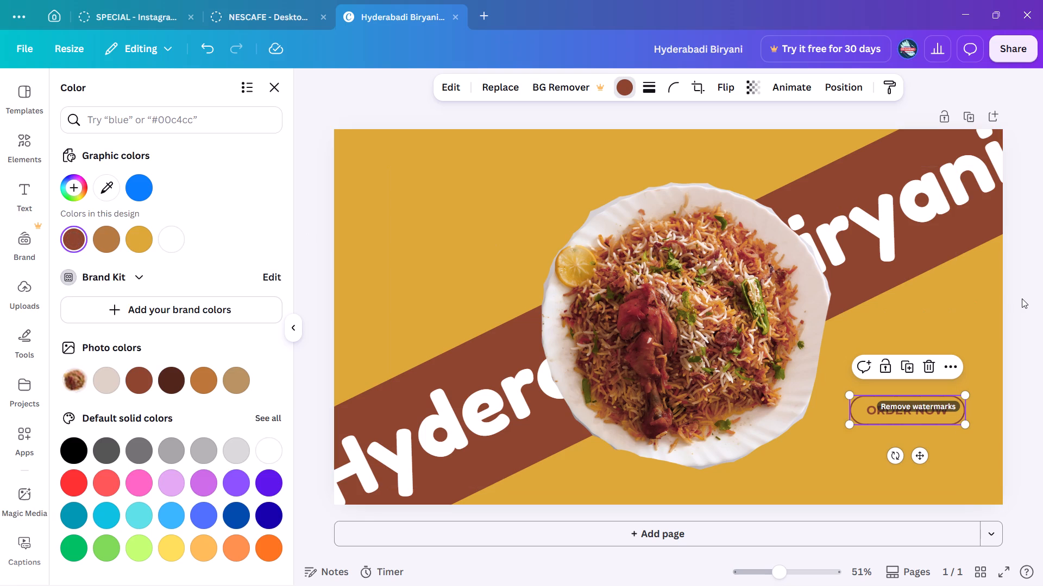
left_click(1025, 298)
left_click(1025, 298)
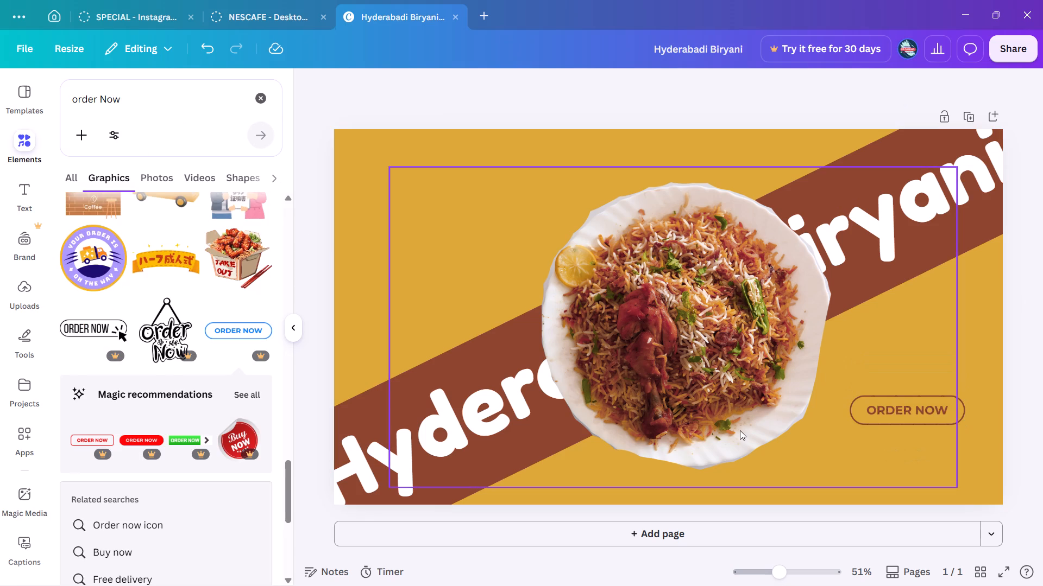
Replace the search term and search the graphics in the elements library for "Arrow".
left_click(186, 89)
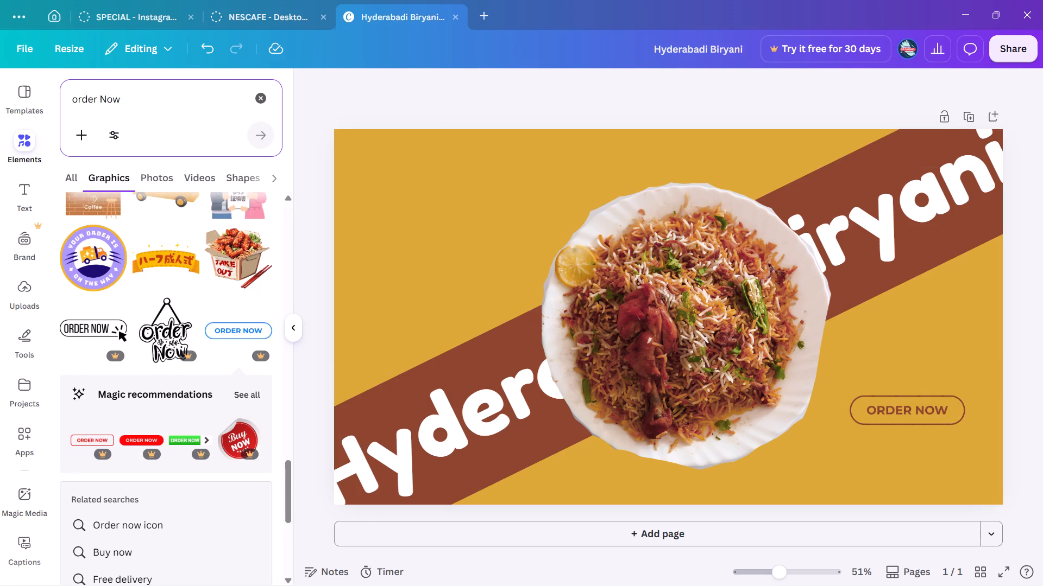
left_click(172, 94)
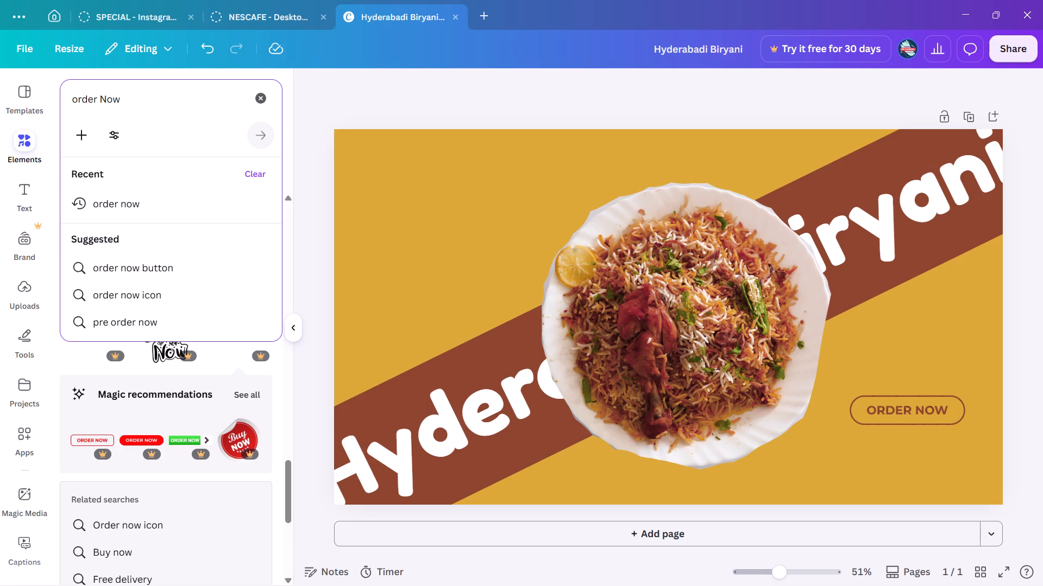
key("BackSpace")
key("BackSpace")
key("BackSpace")
key("BackSpace")
key("BackSpace")
key("BackSpace")
key("BackSpace")
key("BackSpace")
key("BackSpace")
key("BackSpace")
key("BackSpace")
key("BackSpace")
key("BackSpace")
key("BackSpace")
key("BackSpace")
key("BackSpace")
key("BackSpace")
key("BackSpace")
key("BackSpace")
key("BackSpace")
key("shift+a")
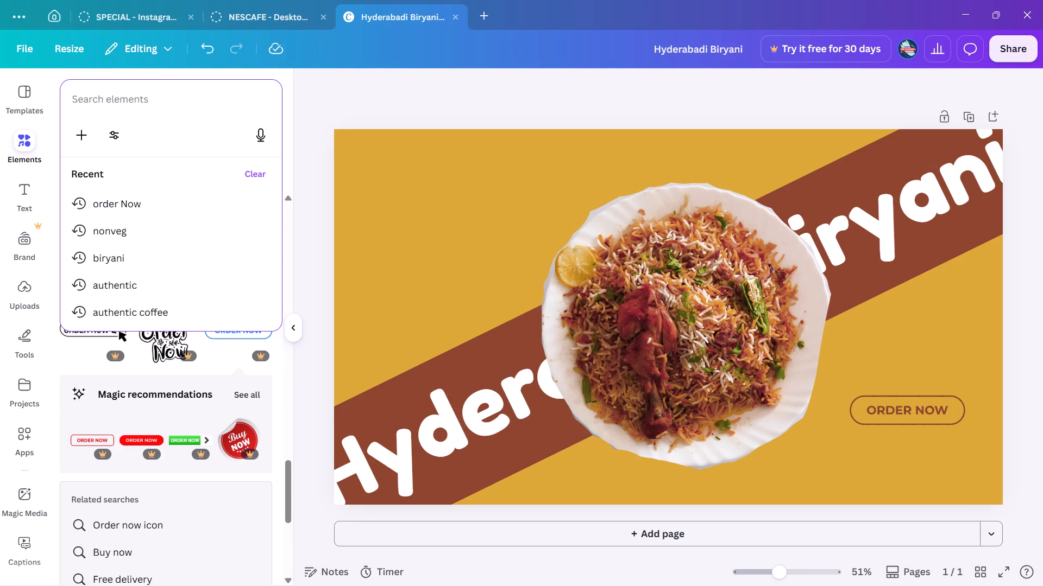
type("rrow")
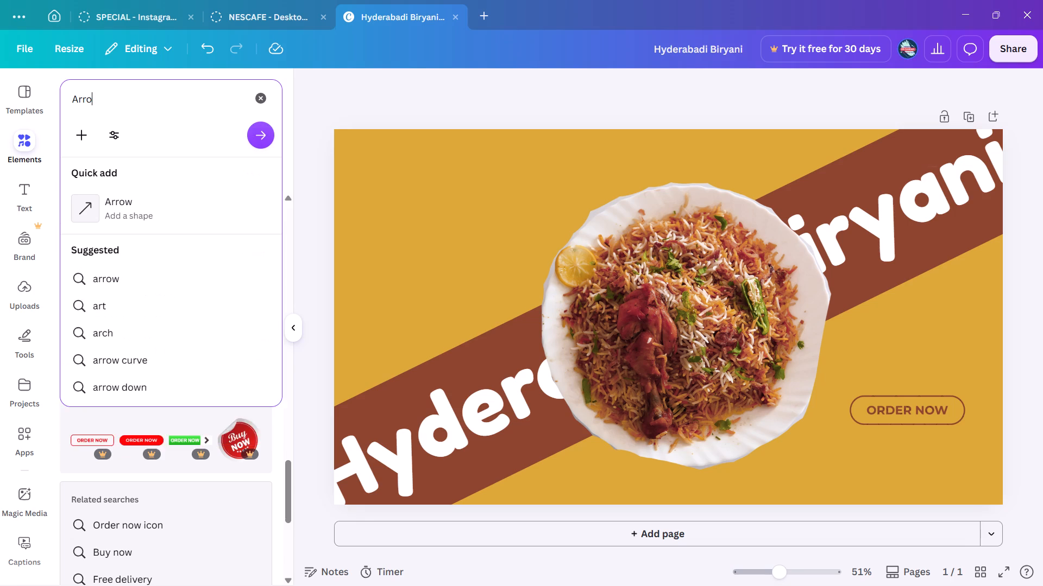
key("Return")
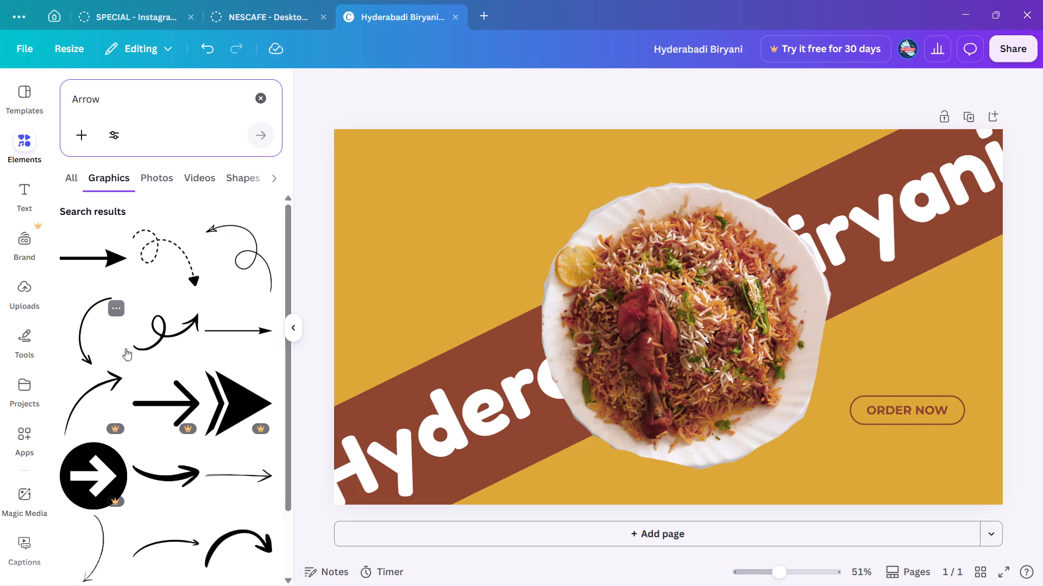
Add the dashed looping arrow graphic, shrink it, and place it beside the plate with its head pointing down at the "ORDER NOW" button.
left_click(178, 260)
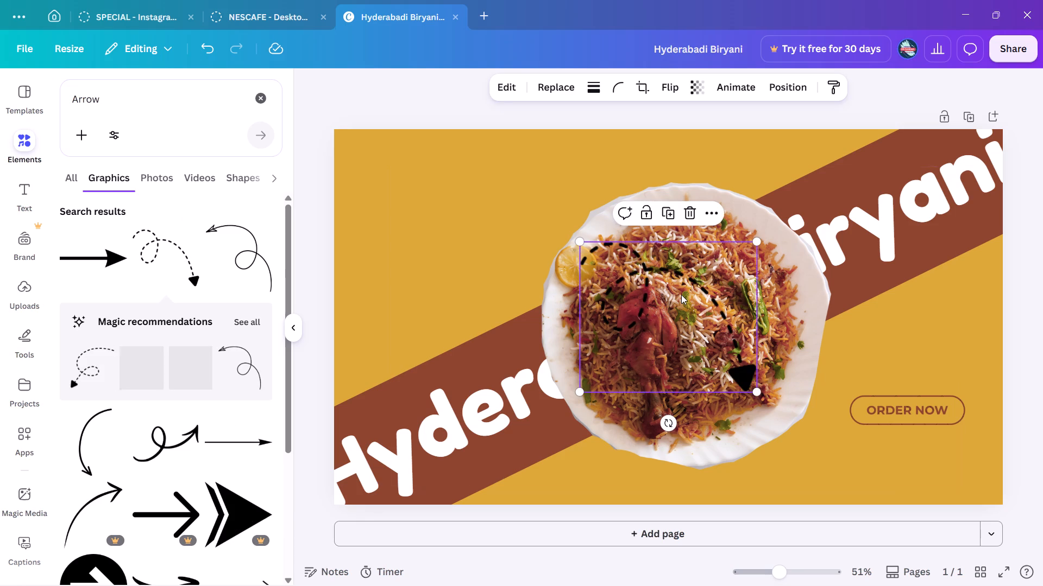
left_click_drag(628, 314, 839, 348)
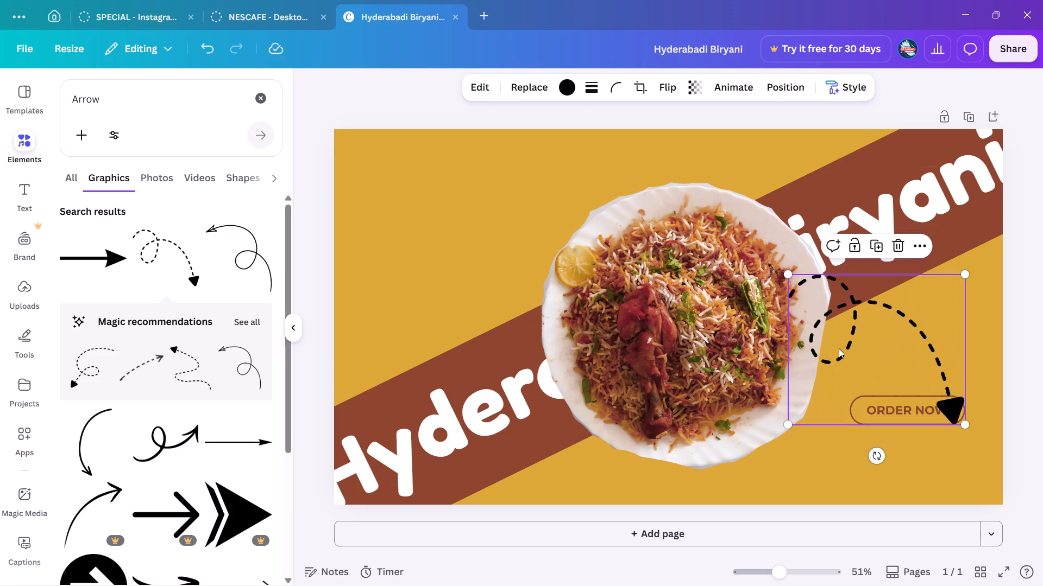
left_click_drag(789, 275, 903, 349)
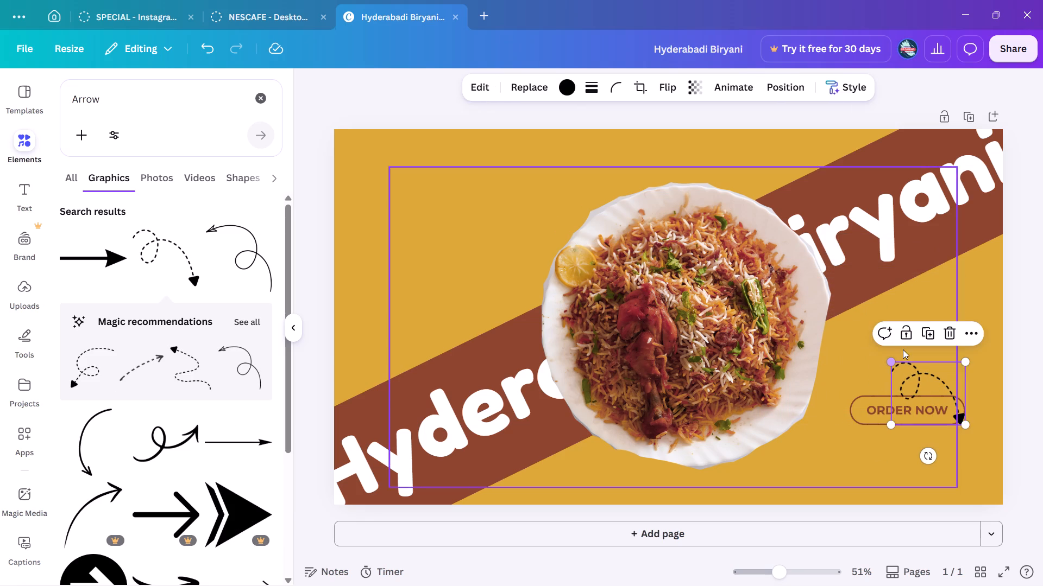
left_click_drag(910, 396, 835, 355)
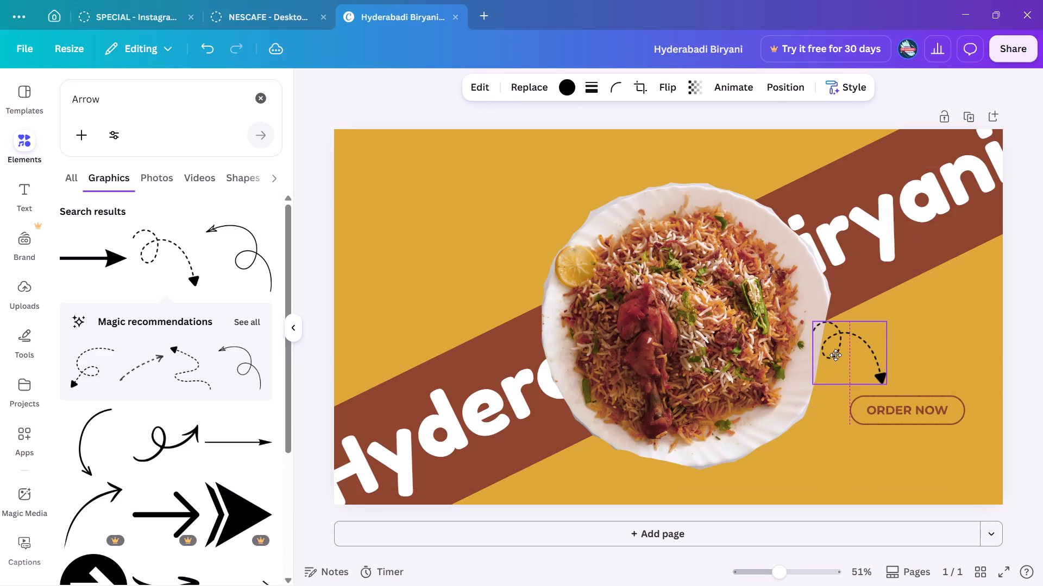
left_click_drag(835, 355, 839, 354)
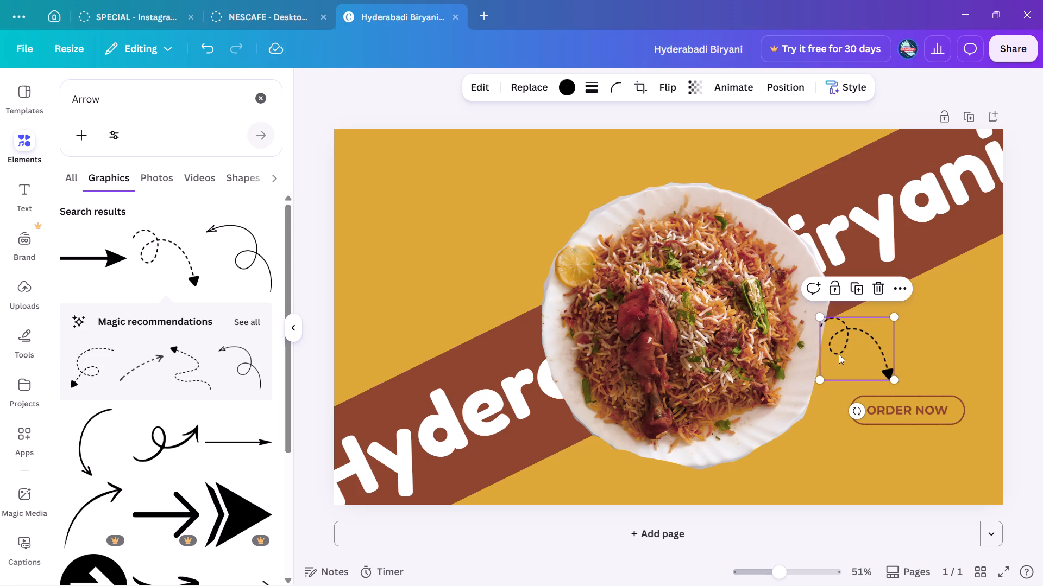
left_click_drag(851, 355, 845, 373)
left_click_drag(845, 373, 841, 365)
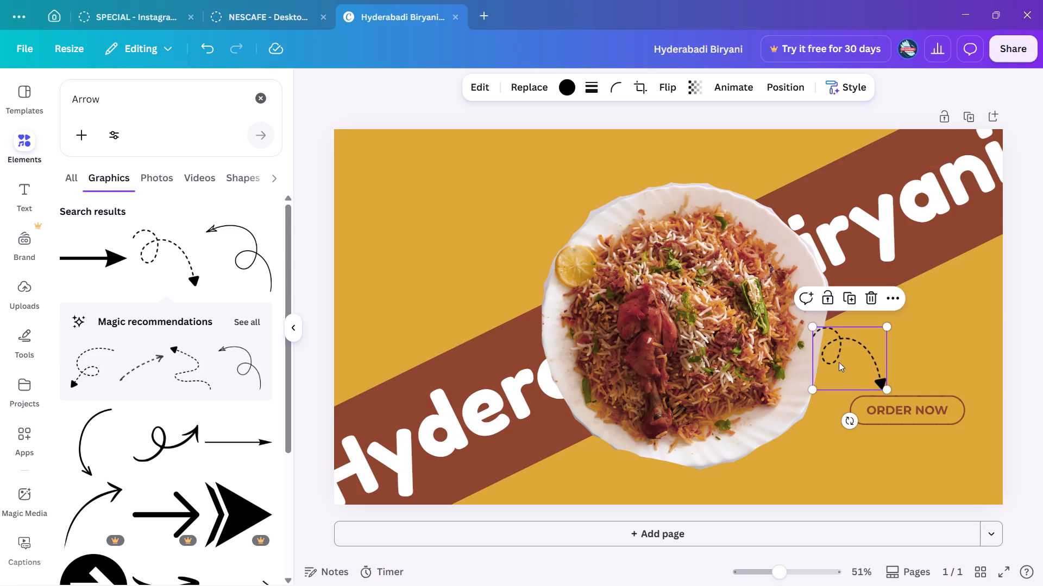
left_click_drag(810, 327, 834, 339)
left_click_drag(863, 360, 859, 359)
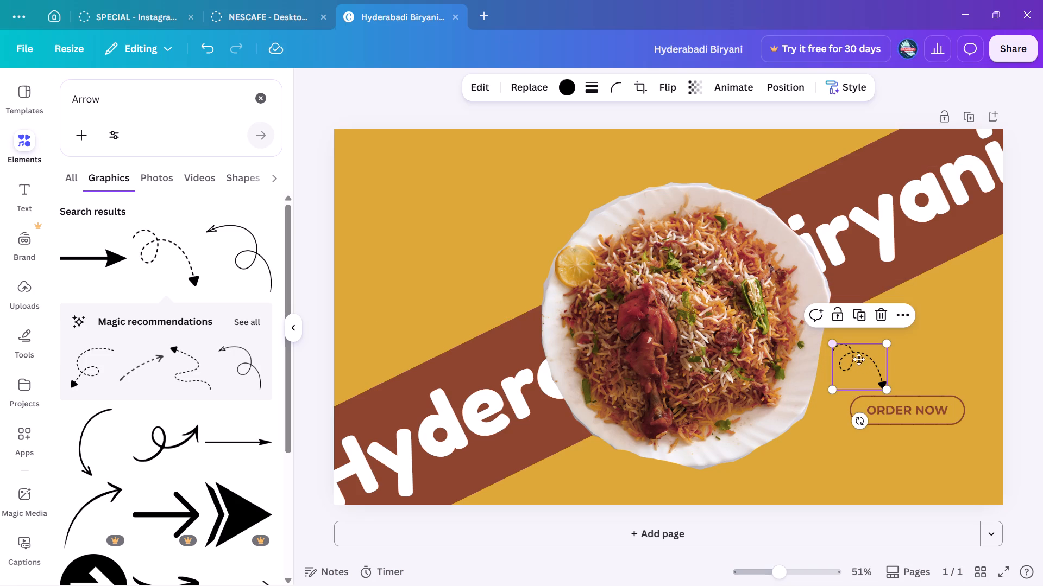
Nudge the dashed arrow closer to the plate and recolor it with the design's dark reddish brown.
left_click_drag(859, 359, 848, 362)
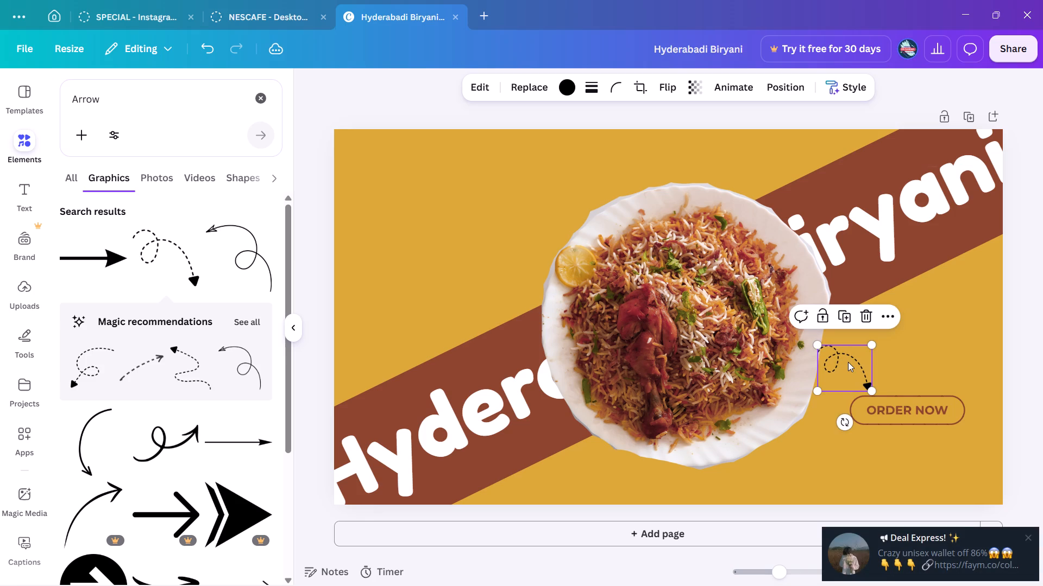
left_click(567, 88)
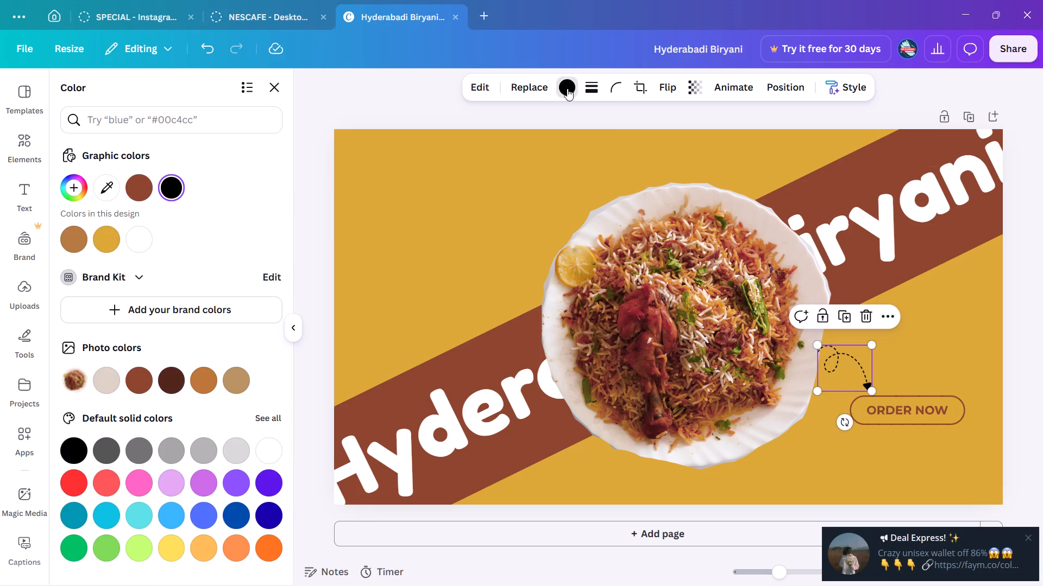
left_click(133, 183)
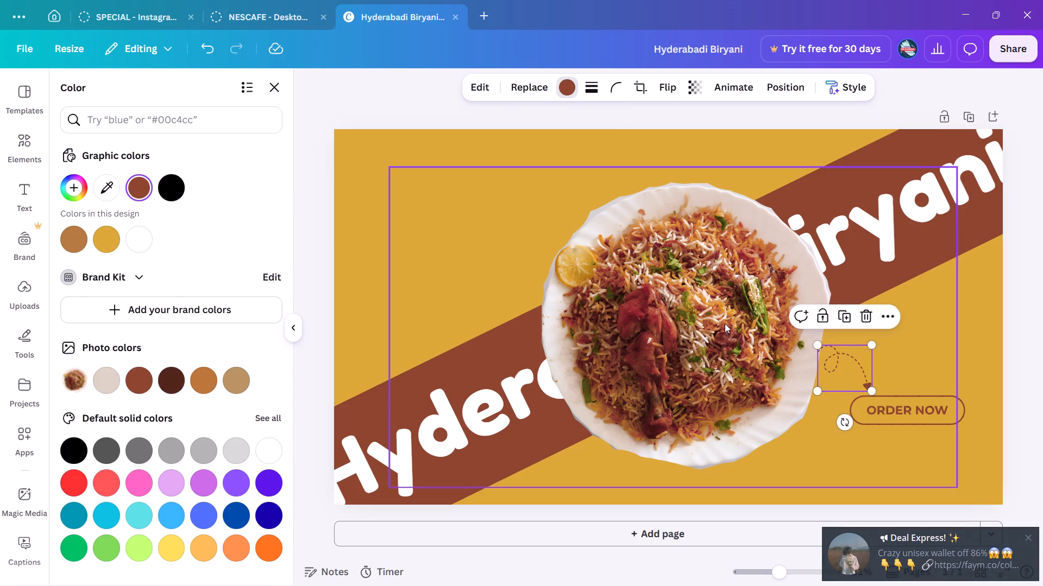
left_click(1016, 303)
left_click(1016, 303)
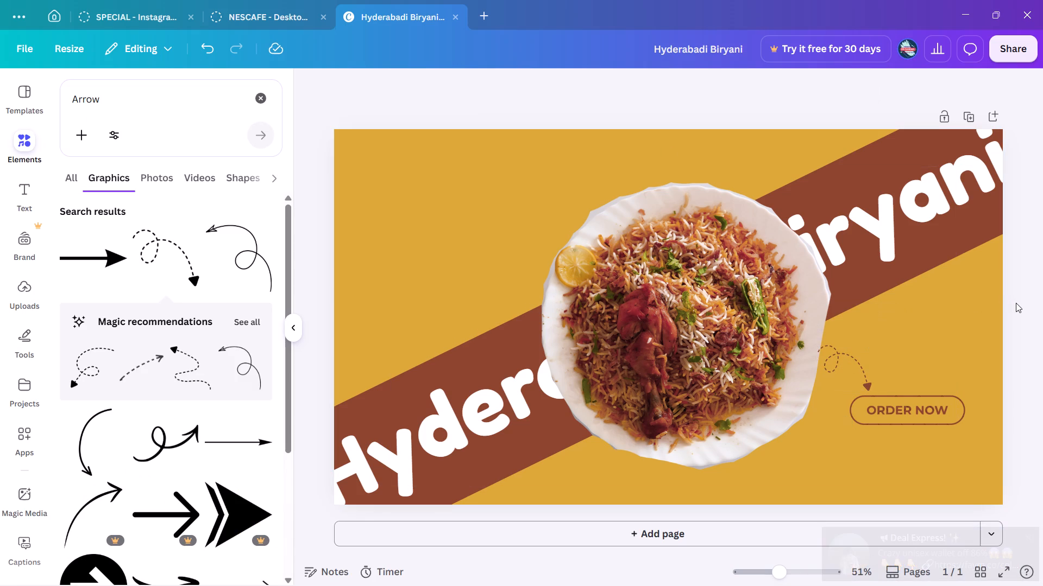
Send the dashed arrow backward in the layer order where its tail meets the plate's edge.
right_click(827, 367)
left_click(881, 324)
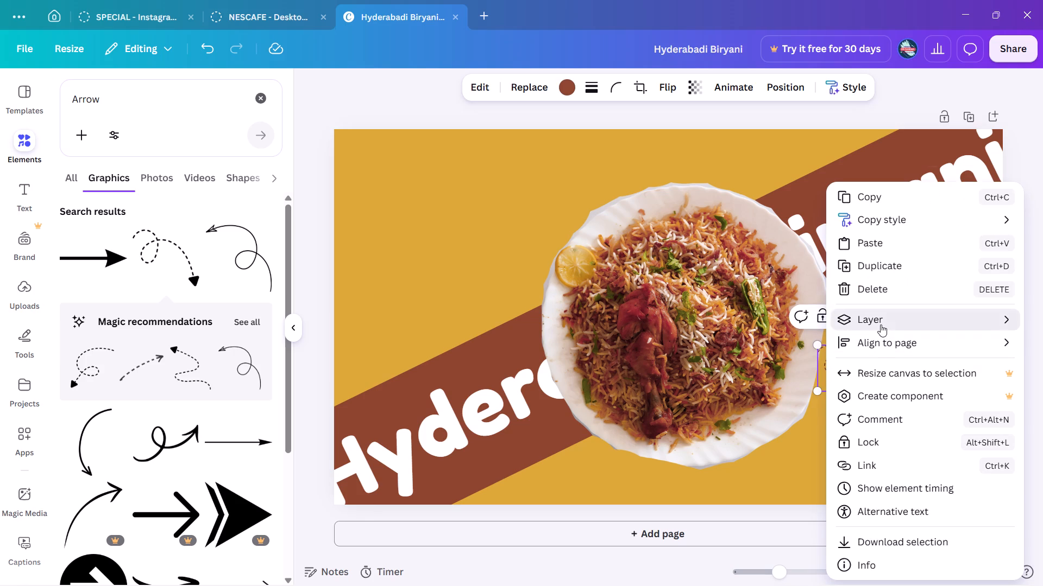
left_click(758, 369)
left_click(1027, 165)
left_click(1027, 165)
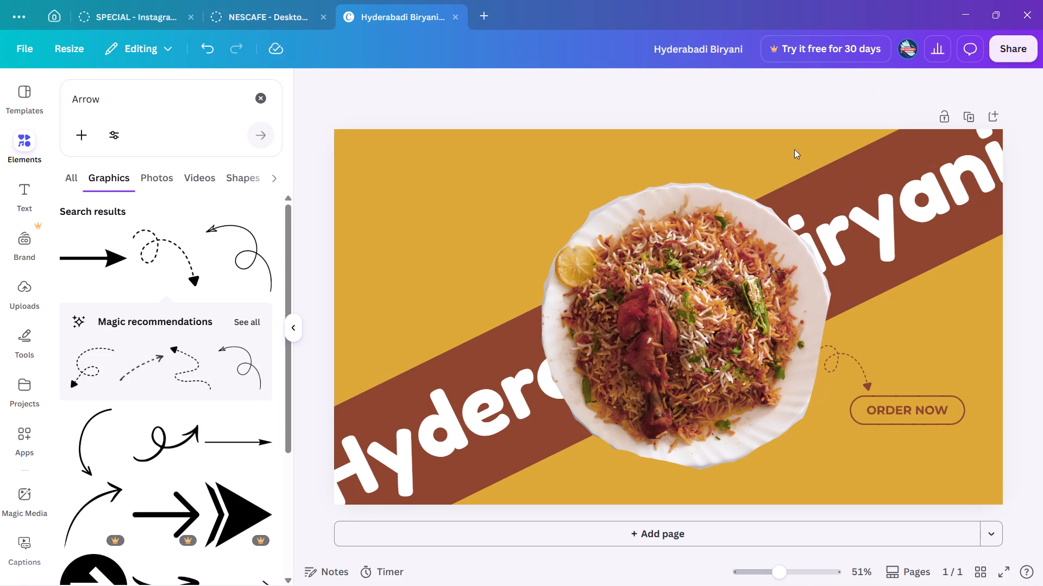
Add a new text box, center it just below the "ORDER NOW" button, and open its placeholder text for editing.
left_click(266, 97)
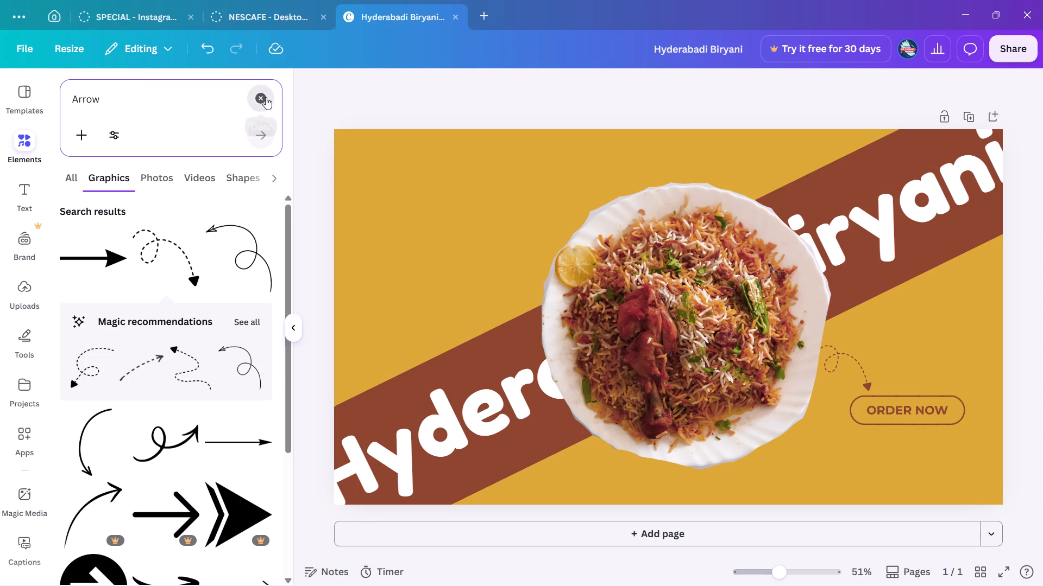
left_click(17, 190)
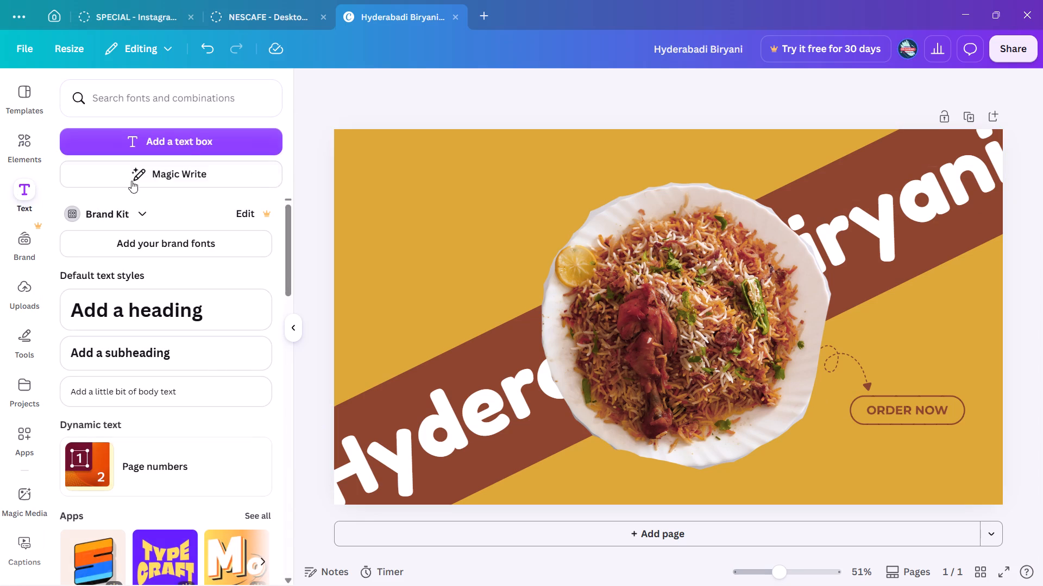
left_click(186, 149)
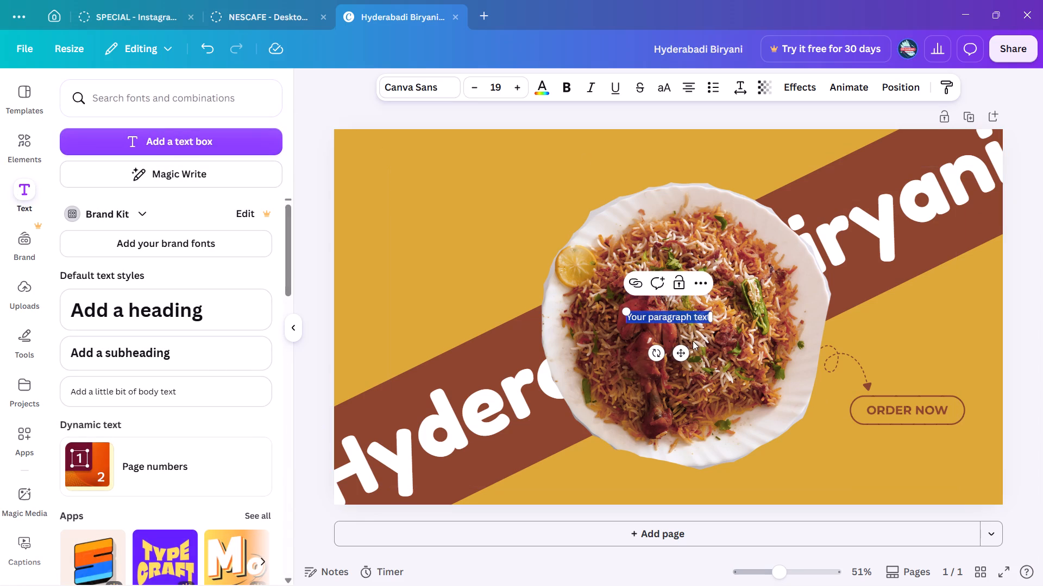
left_click_drag(681, 351, 921, 468)
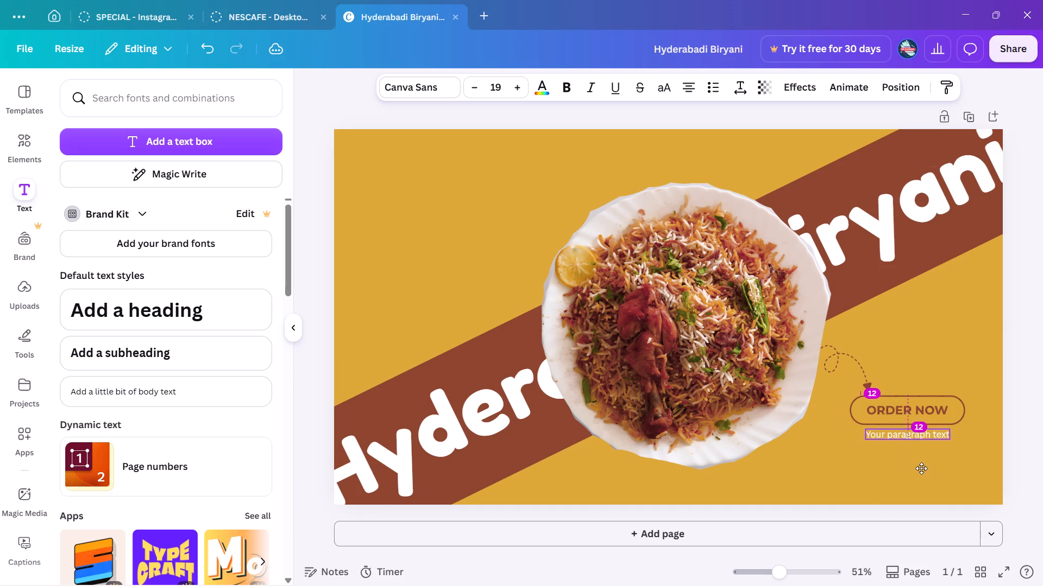
left_click_drag(921, 468, 918, 473)
left_click(892, 437)
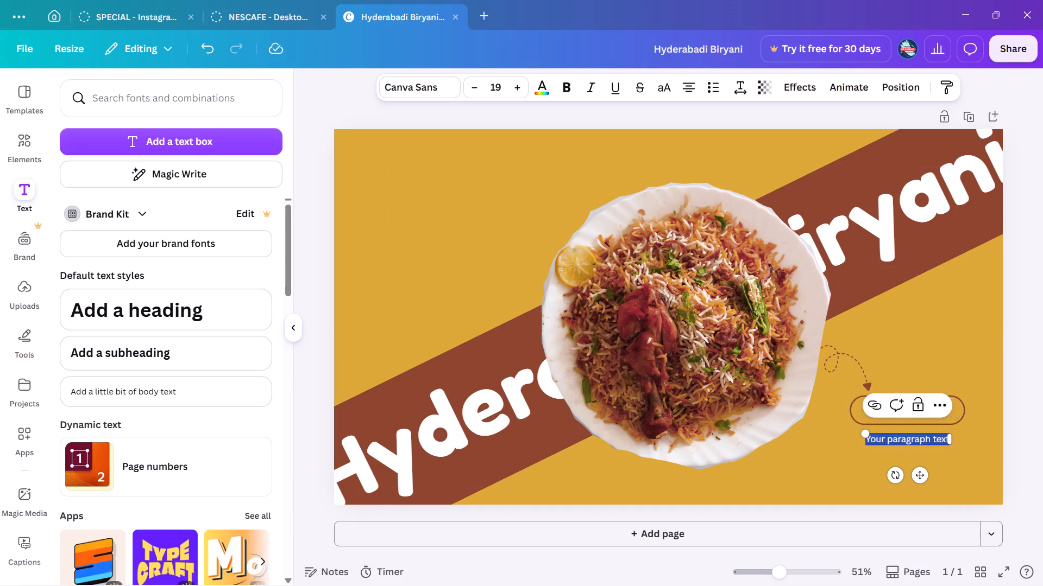
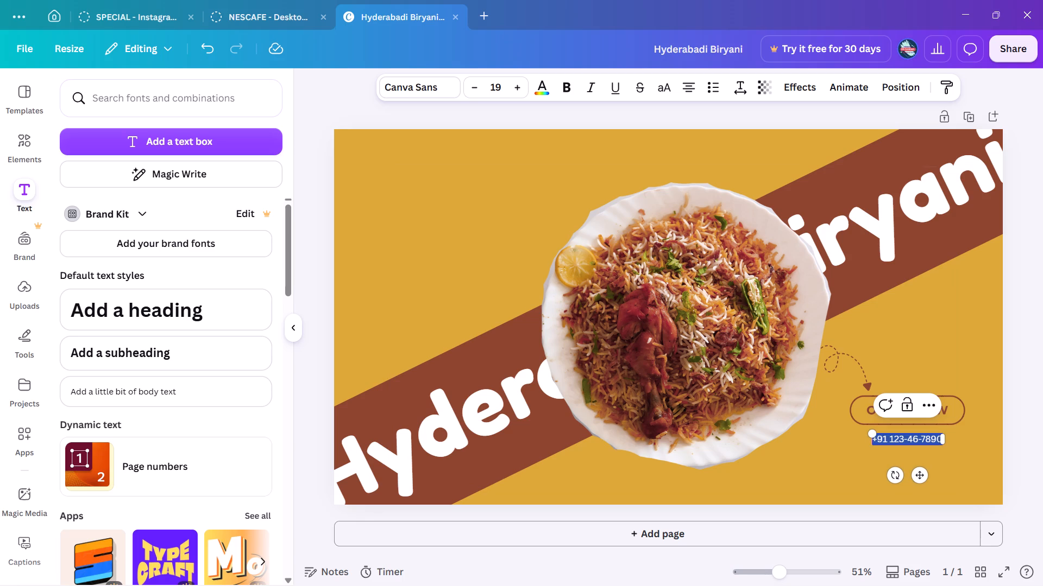
Recolor the phone number text below the "ORDER NOW" button with the design's dark reddish brown.
left_click(546, 89)
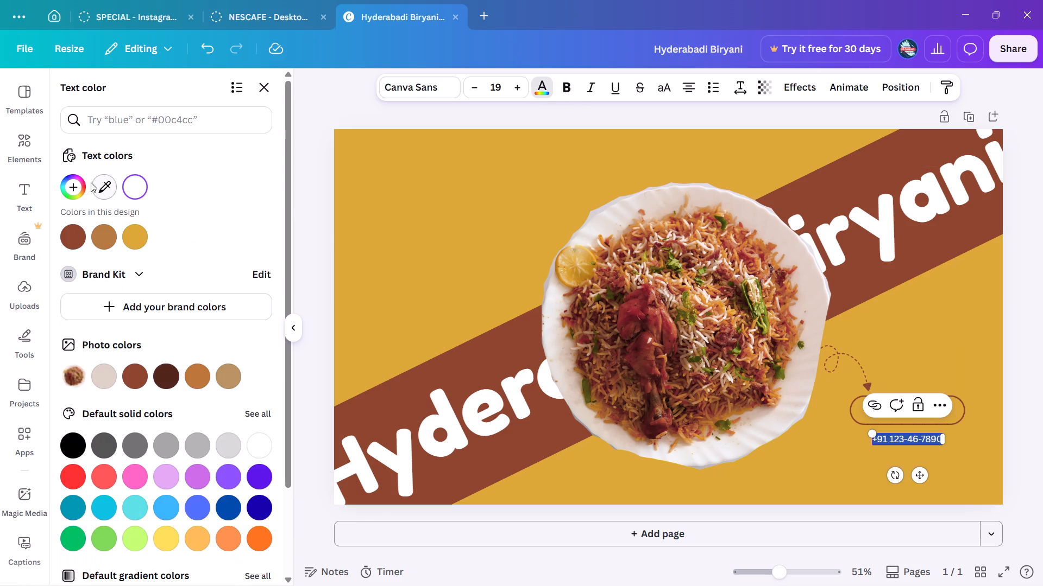
left_click(75, 239)
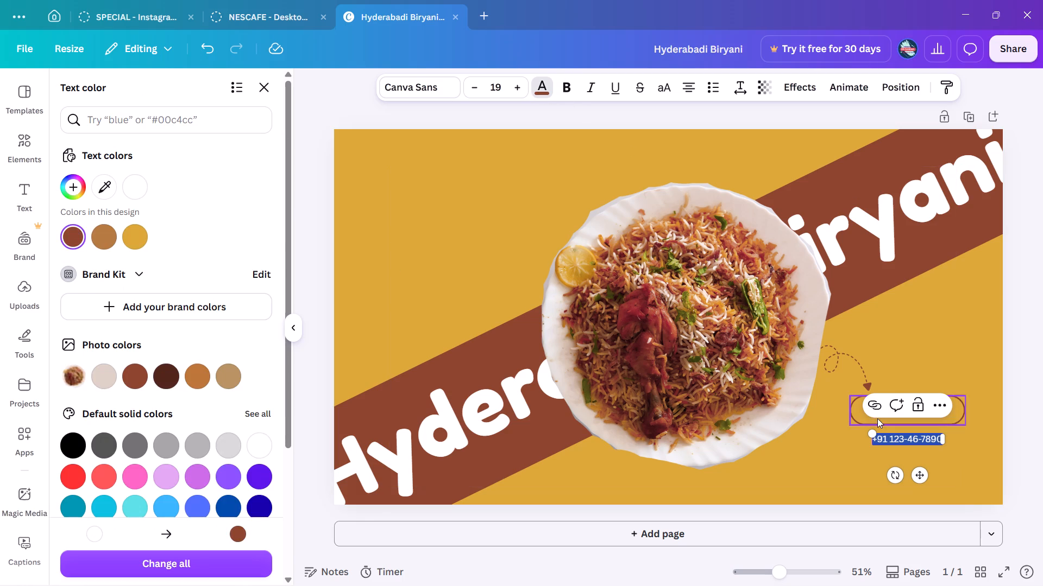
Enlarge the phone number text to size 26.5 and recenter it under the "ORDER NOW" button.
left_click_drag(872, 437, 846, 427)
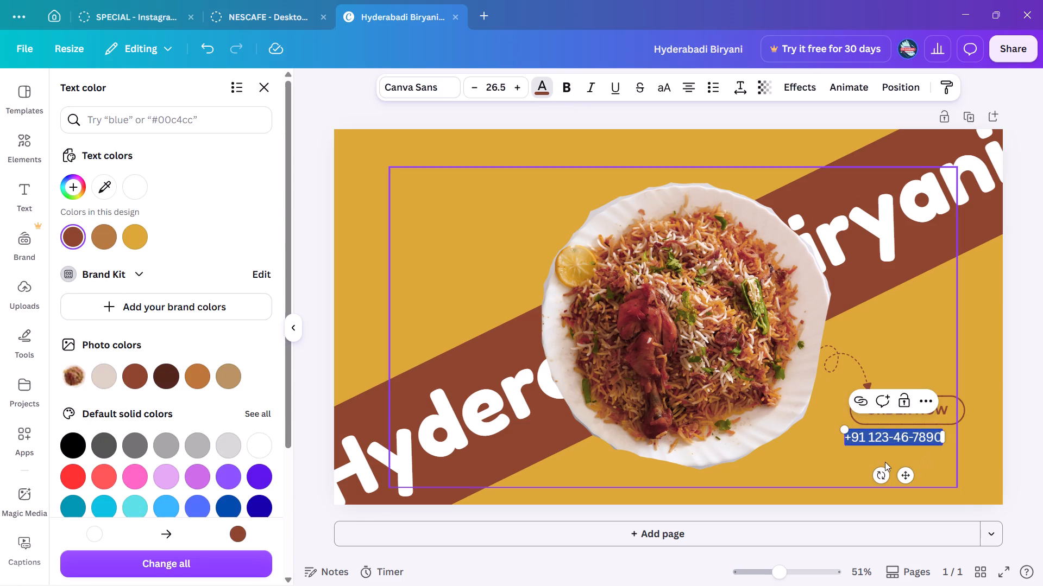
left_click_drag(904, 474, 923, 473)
Try the Horizon font on the whole phone number text, then set it to Shrikhand.
left_click(894, 436)
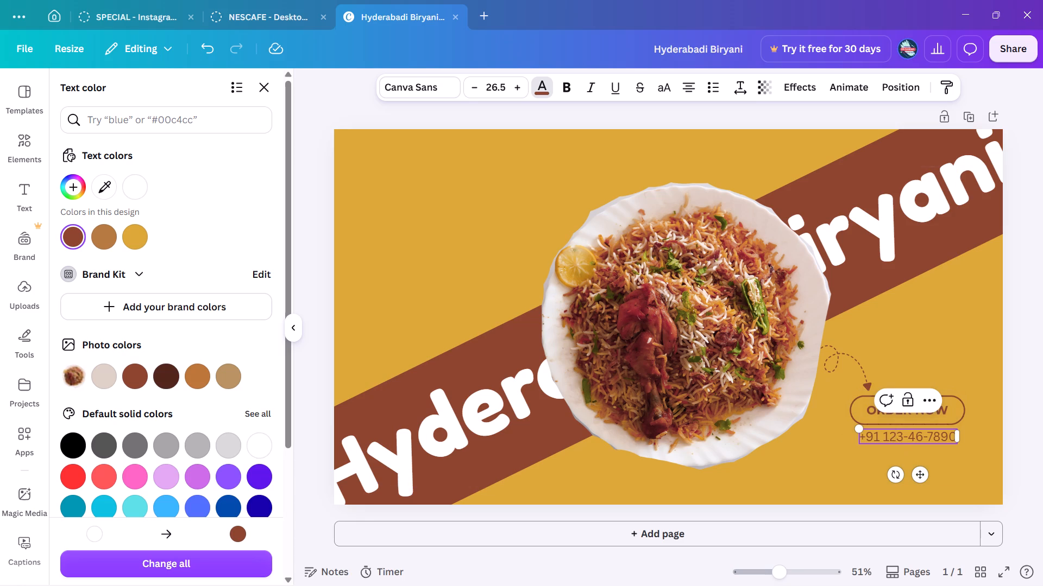
key("ctrl+a")
left_click(433, 80)
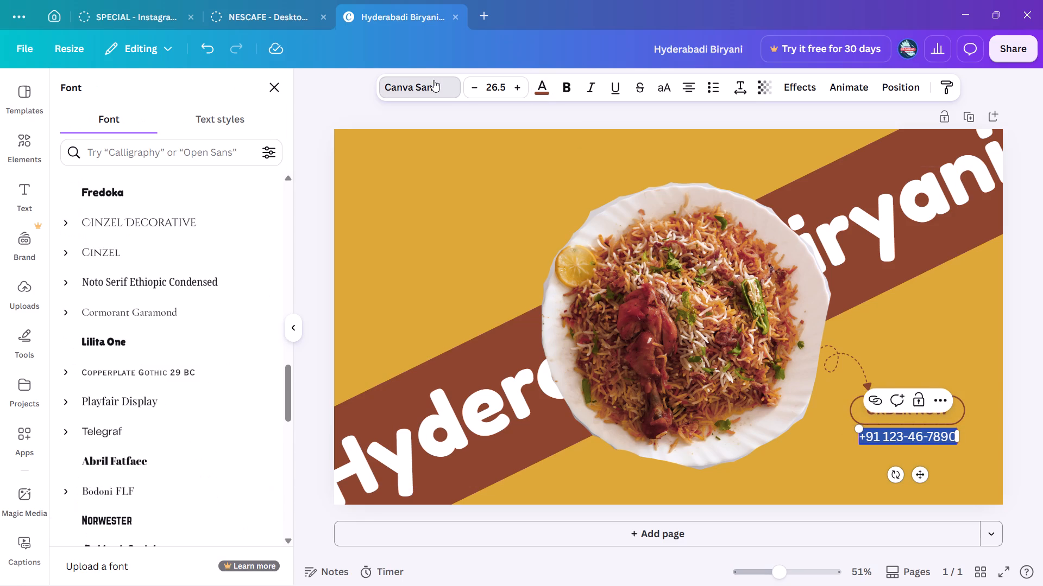
left_click(160, 339)
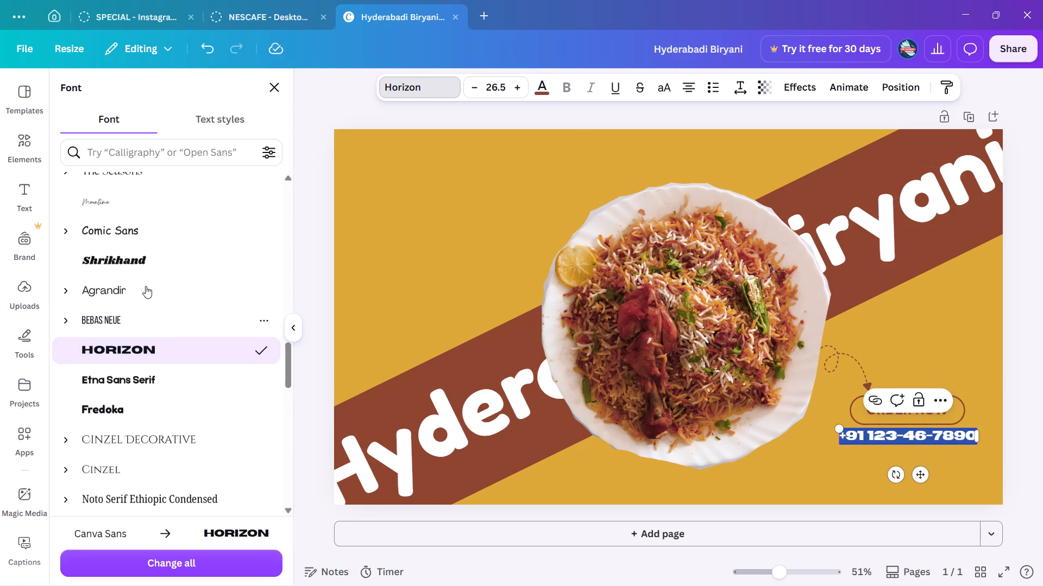
left_click(133, 254)
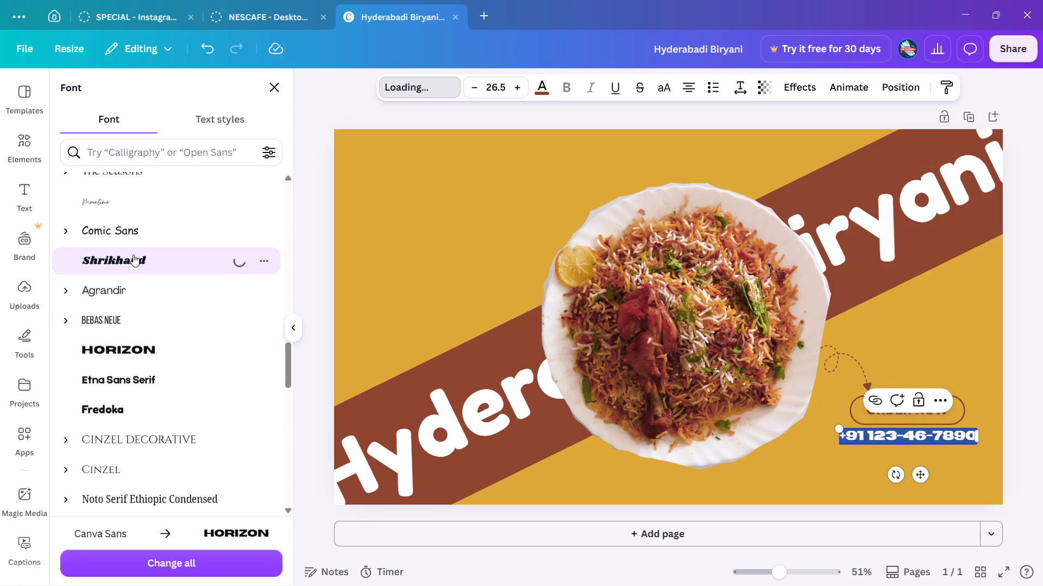
scroll(133, 254, "down", 1)
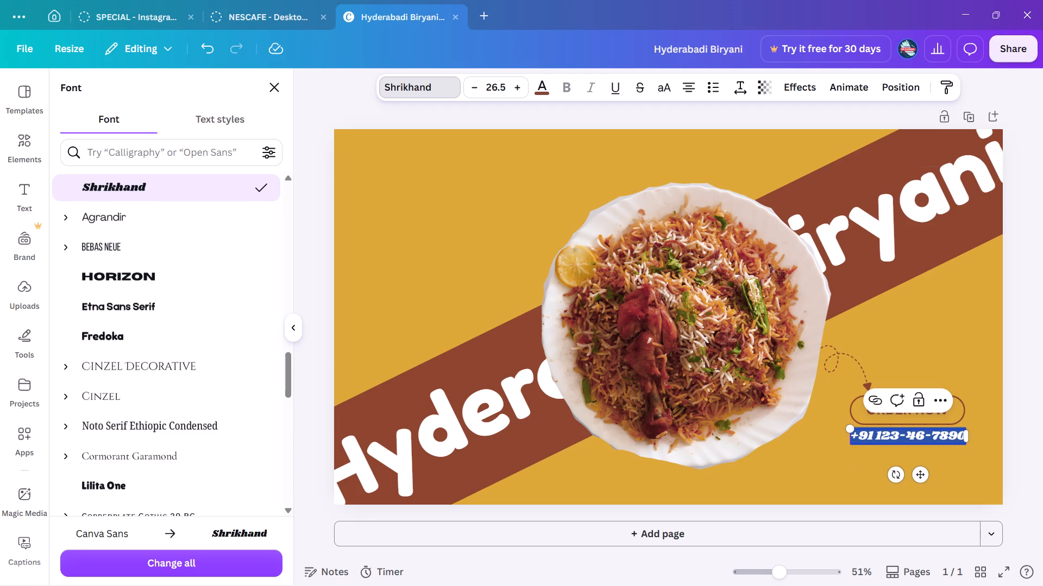
Shrink the phone number text to size 21.6 and center it just beneath the "ORDER NOW" button.
left_click_drag(852, 427, 870, 429)
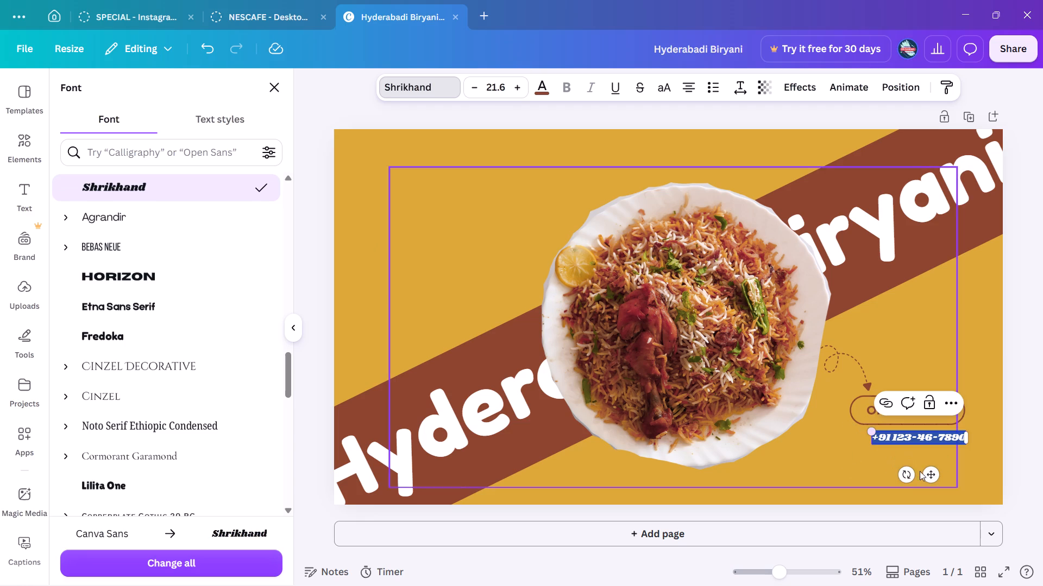
left_click_drag(927, 472, 921, 471)
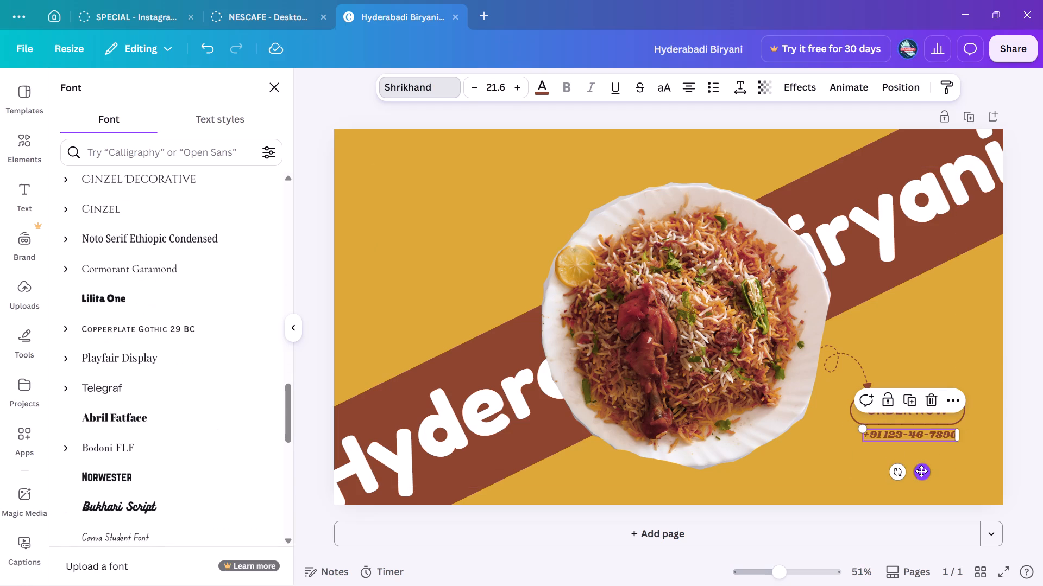
left_click(1028, 378)
left_click(1028, 378)
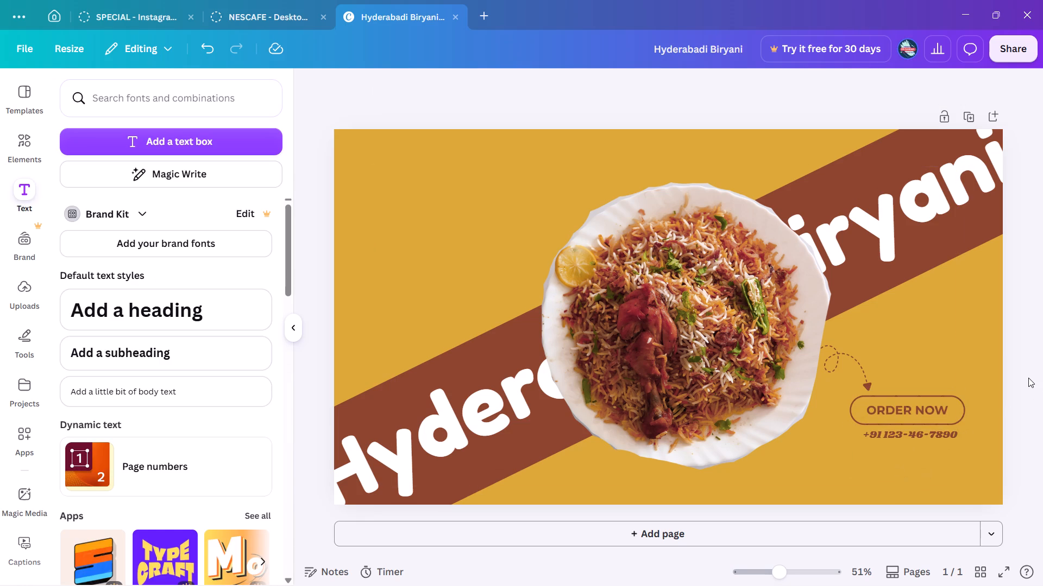
left_click(938, 435)
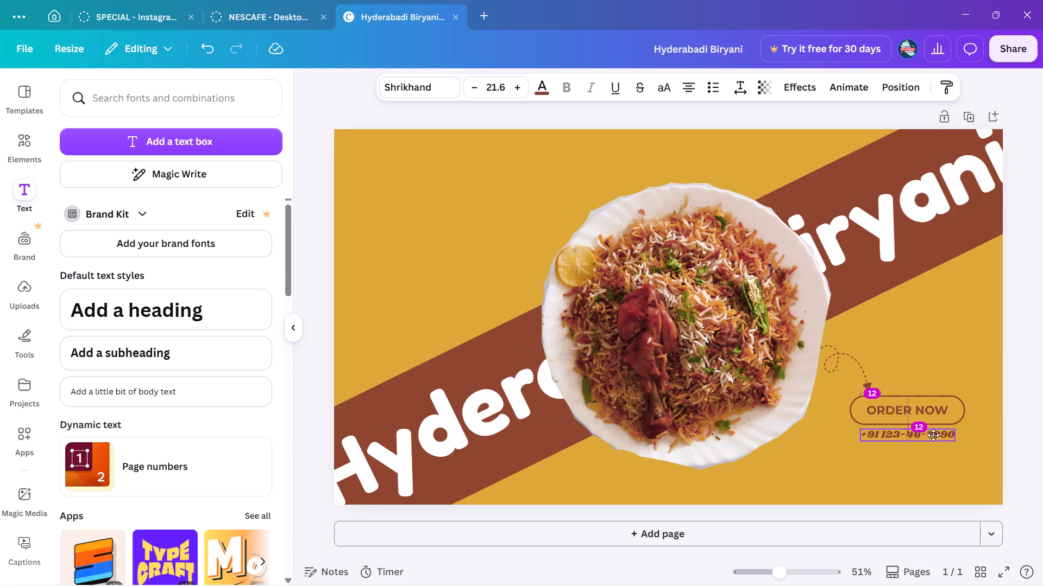
left_click(1025, 393)
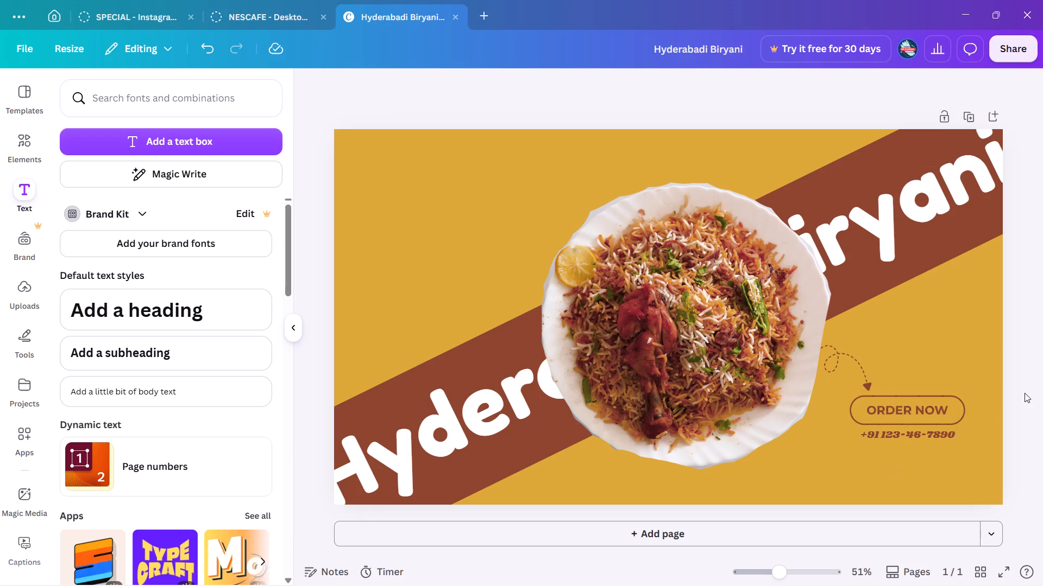
Change the biryani plate photo's color from the design's brown to its golden yellow.
left_click(714, 321)
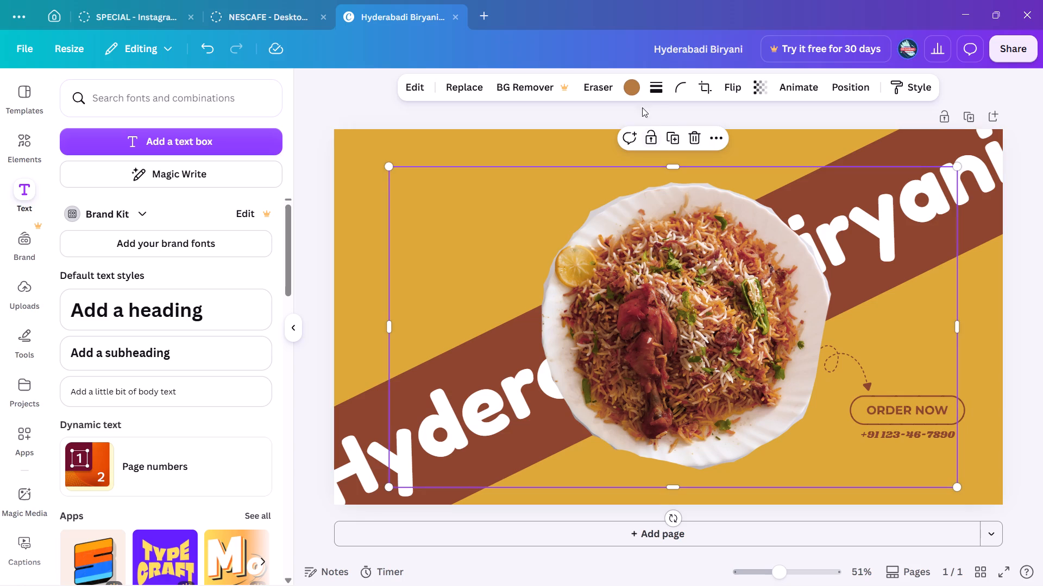
left_click(630, 87)
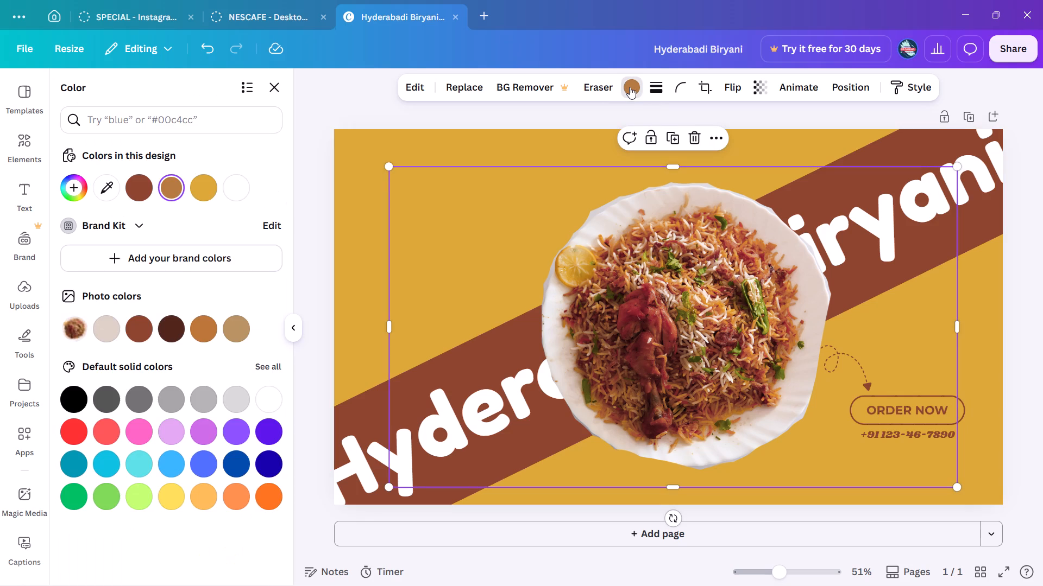
left_click(200, 187)
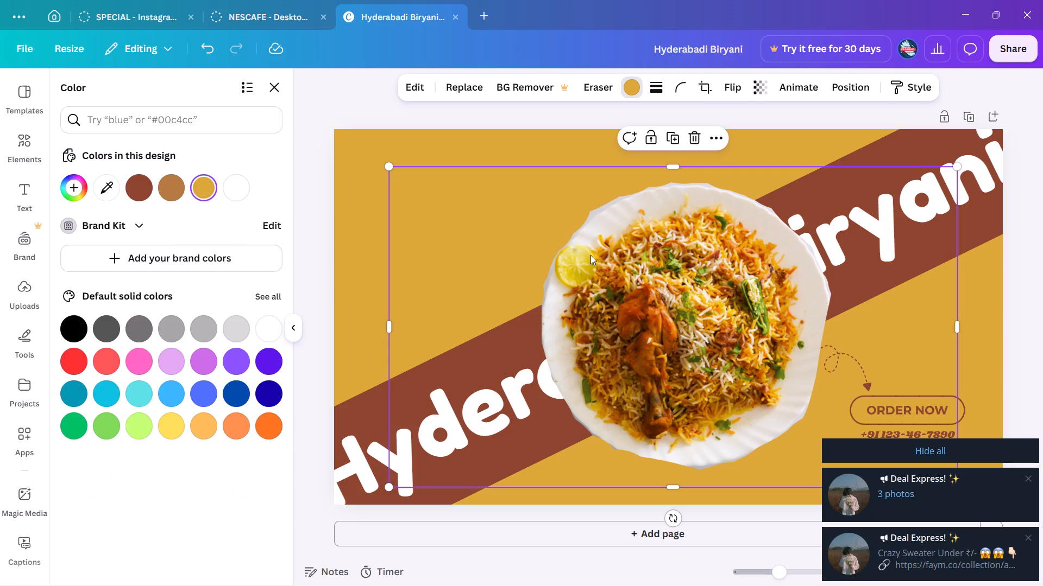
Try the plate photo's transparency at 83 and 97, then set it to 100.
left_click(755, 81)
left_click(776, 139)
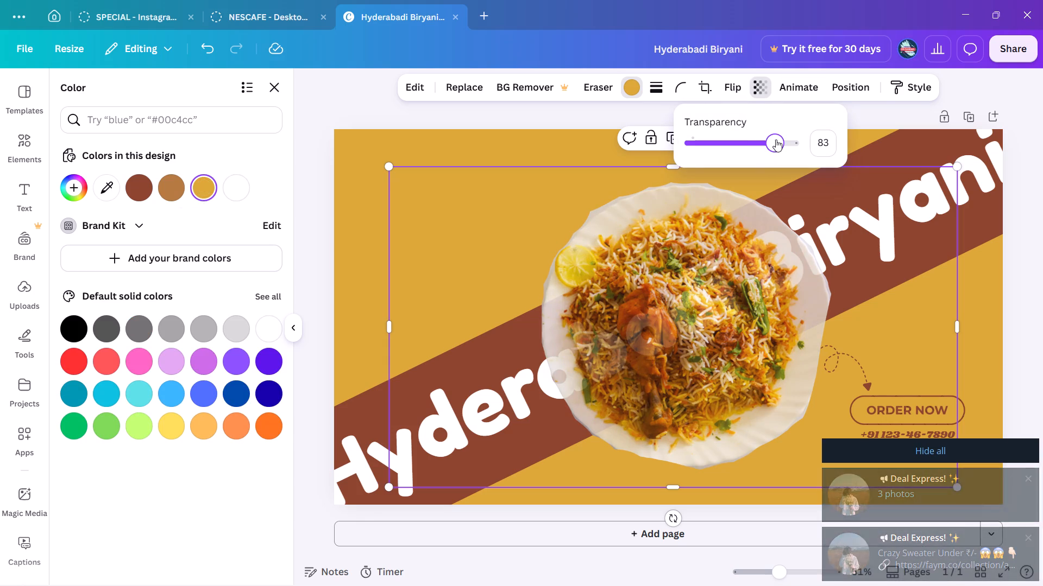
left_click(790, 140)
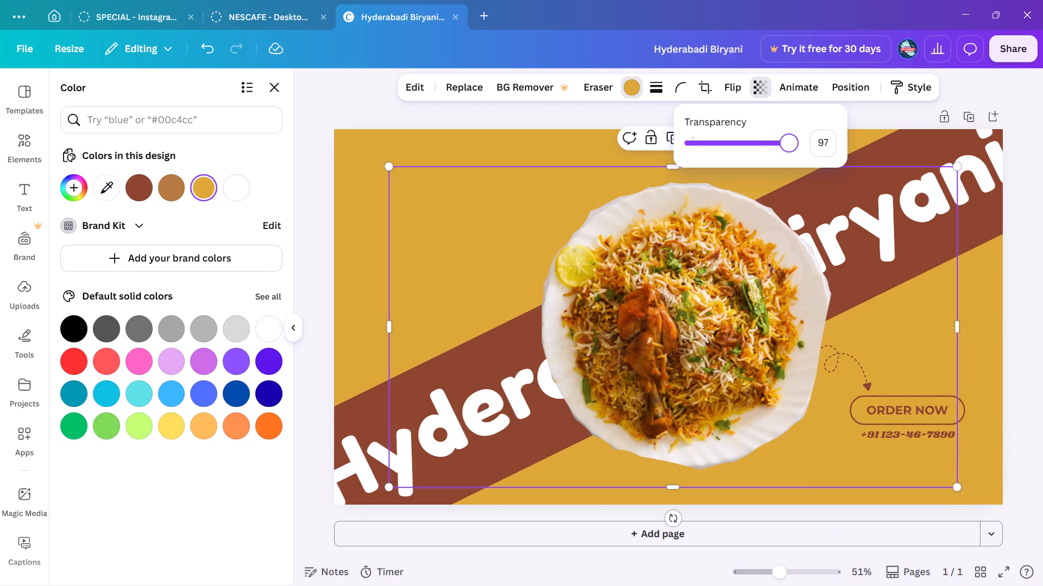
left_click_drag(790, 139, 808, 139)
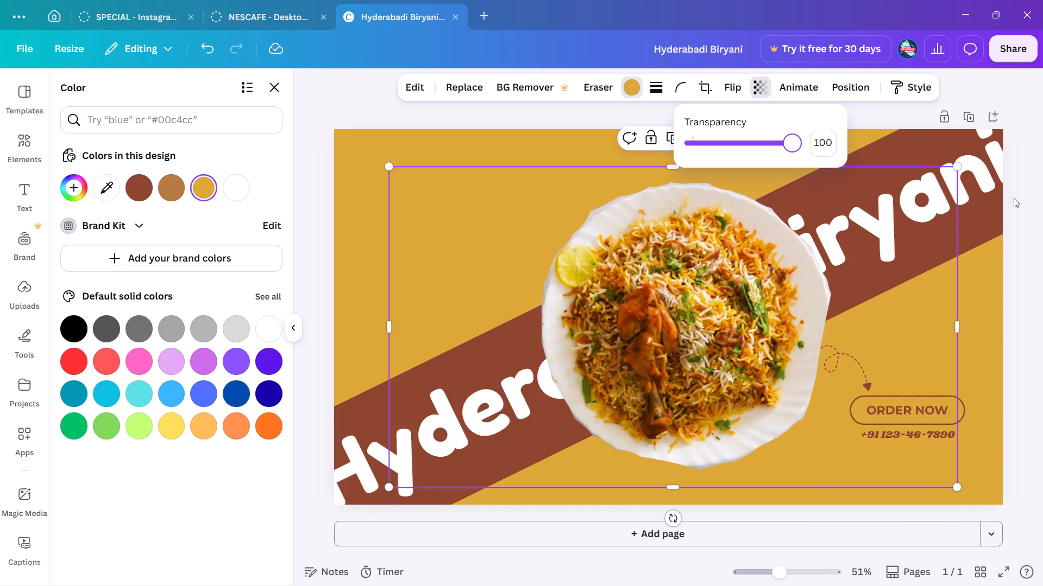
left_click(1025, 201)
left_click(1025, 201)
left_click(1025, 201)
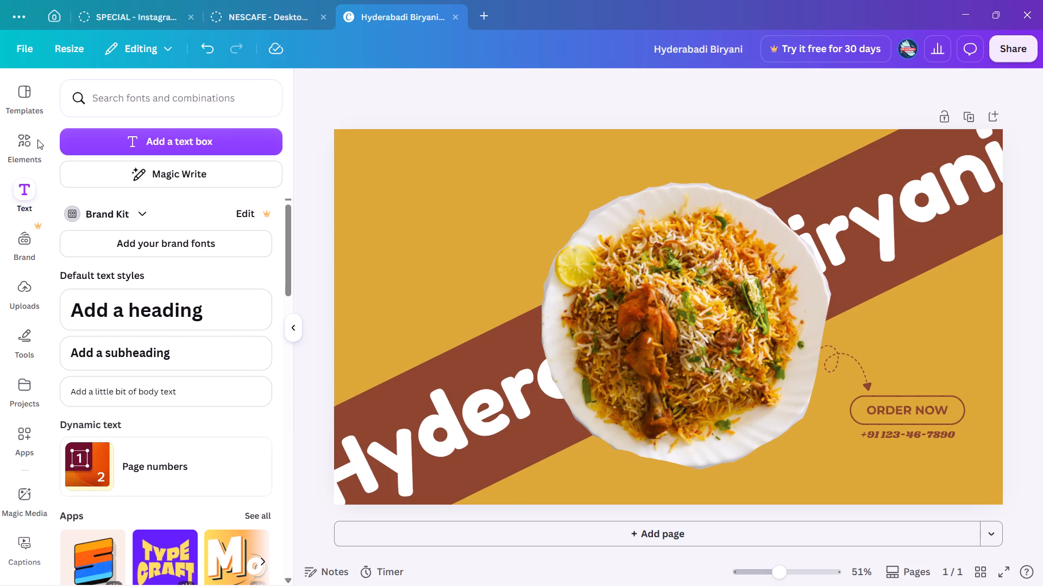
Search the design elements for "prints nonveg".
left_click(16, 150)
left_click(146, 95)
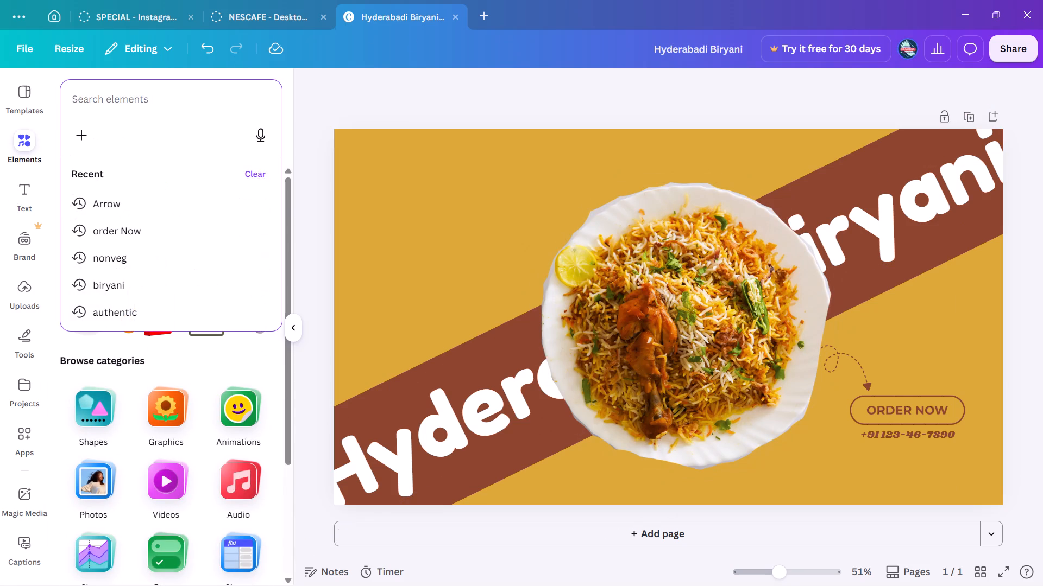
type("wall nonve")
key("BackSpace")
key("BackSpace")
key("BackSpace")
key("BackSpace")
key("BackSpace")
key("BackSpace")
key("BackSpace")
key("BackSpace")
key("BackSpace")
key("BackSpace")
key("BackSpace")
key("BackSpace")
key("BackSpace")
key("BackSpace")
key("BackSpace")
key("BackSpace")
key("BackSpace")
key("BackSpace")
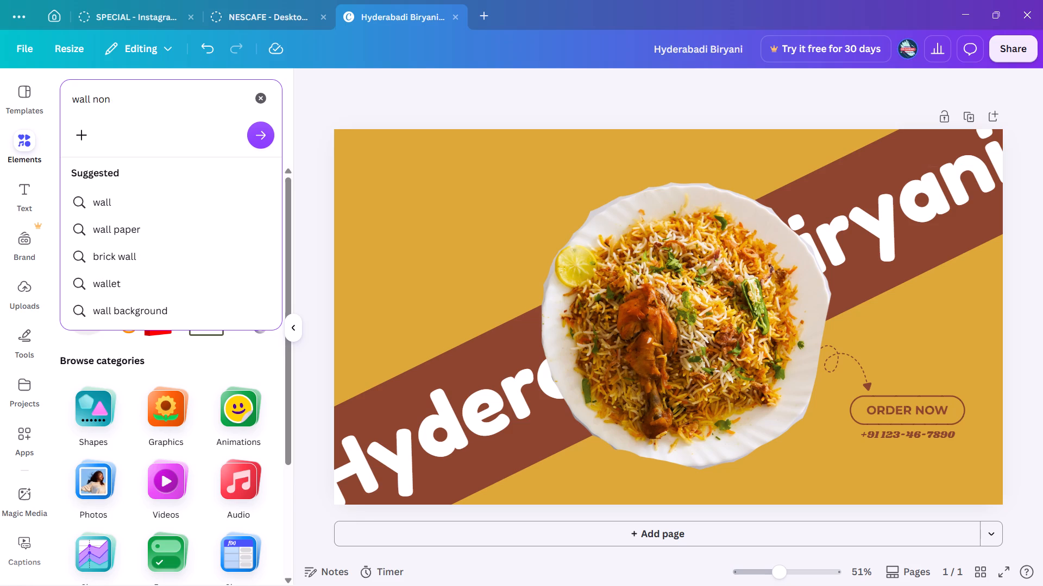
type("pribntgs")
key("BackSpace")
key("BackSpace")
key("BackSpace")
key("BackSpace")
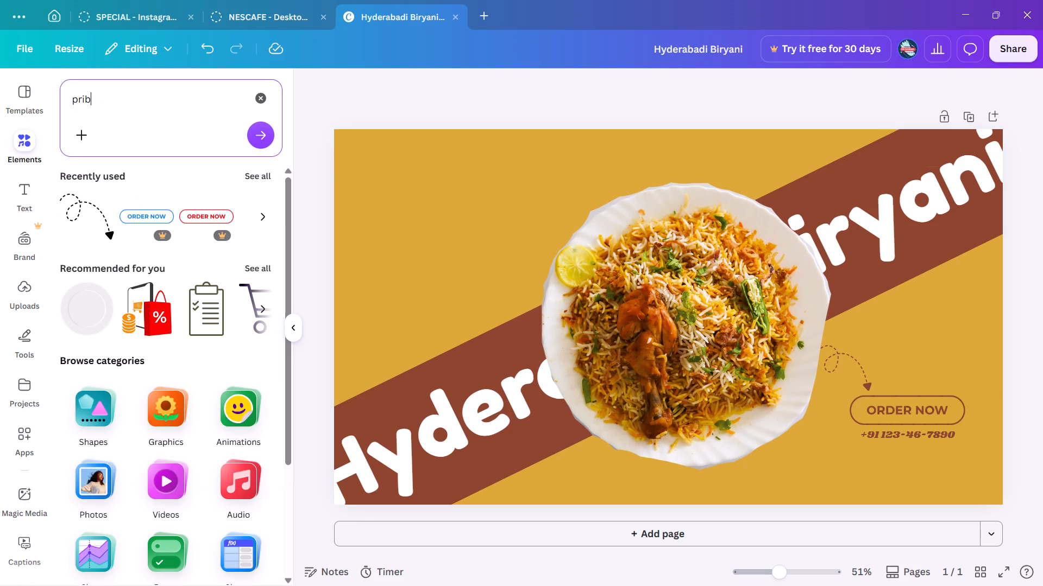
key("BackSpace")
type("nts nonv e")
key("BackSpace")
key("BackSpace")
key("e")
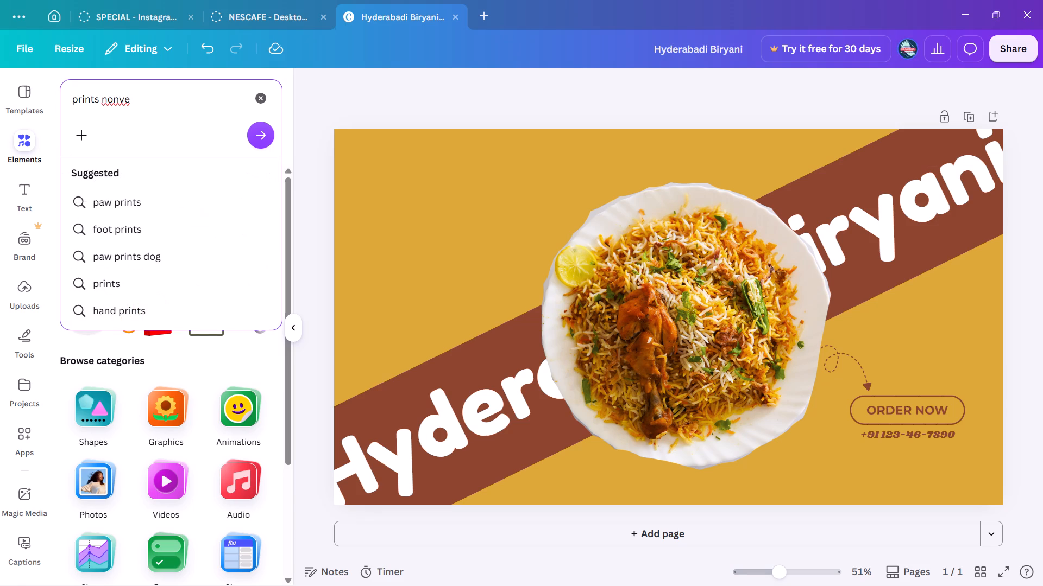
key("g")
key("Return")
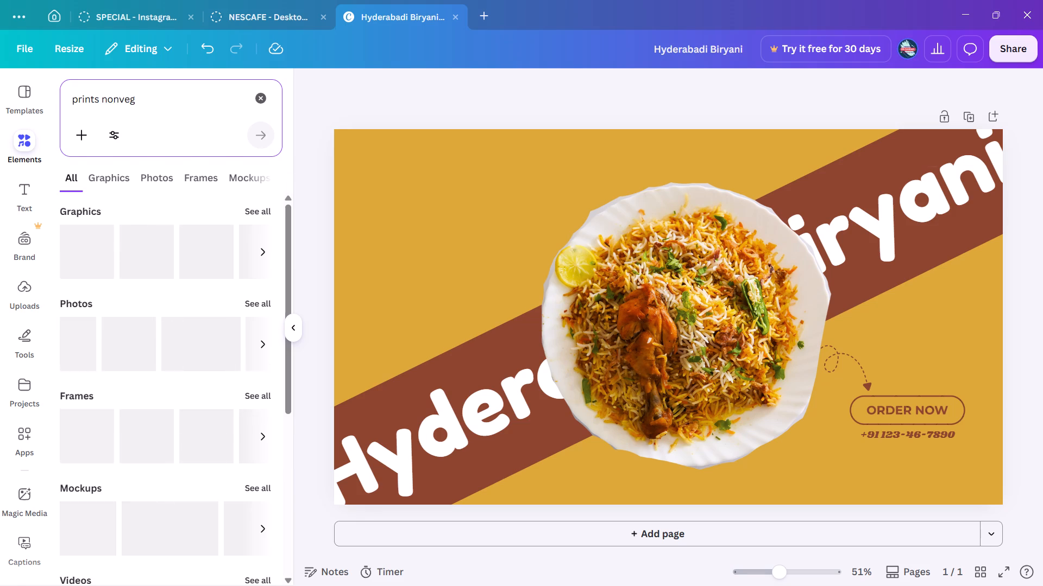
Narrow the "prints nonveg" results to graphics and examine them for a suitable non-veg print.
scroll(131, 323, "down", 1)
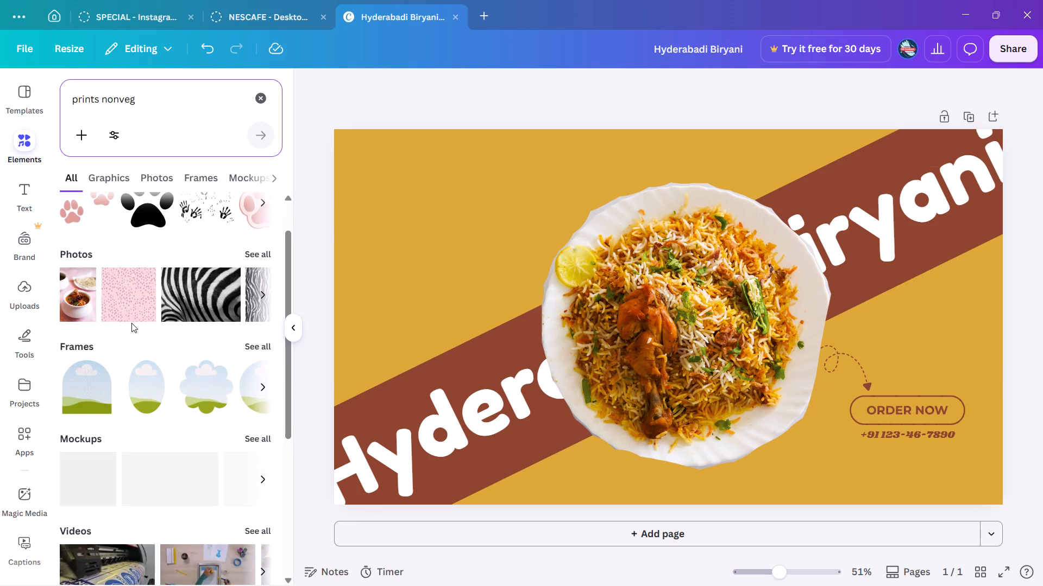
scroll(131, 323, "up", 2)
left_click(99, 177)
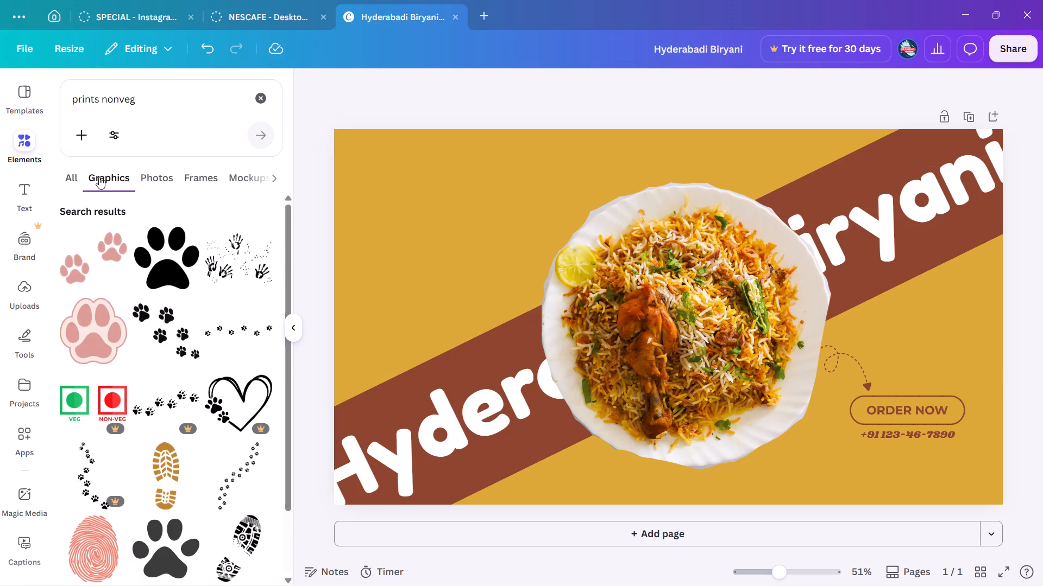
scroll(165, 339, "down", 3)
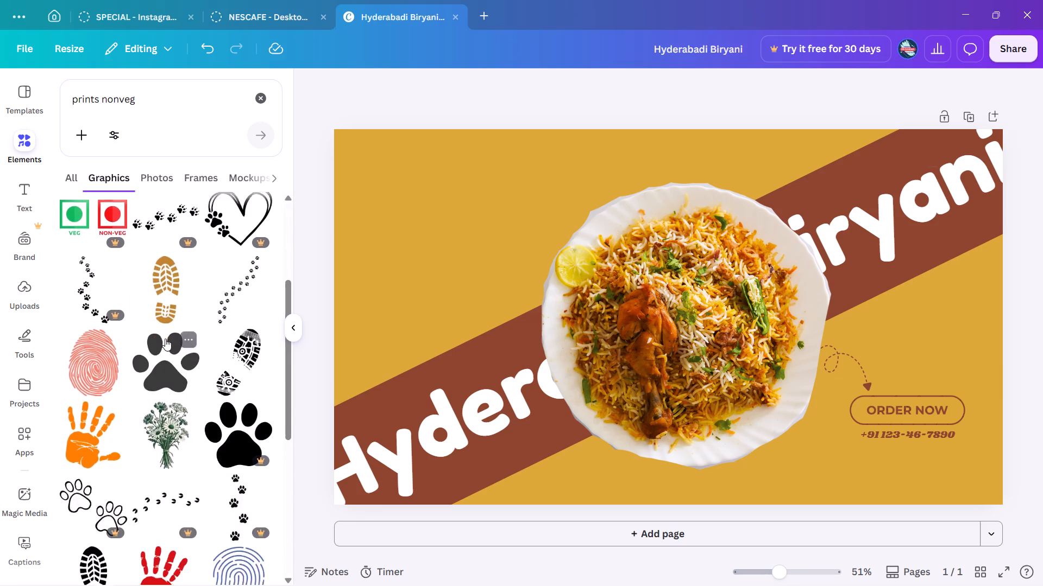
scroll(165, 339, "down", 3)
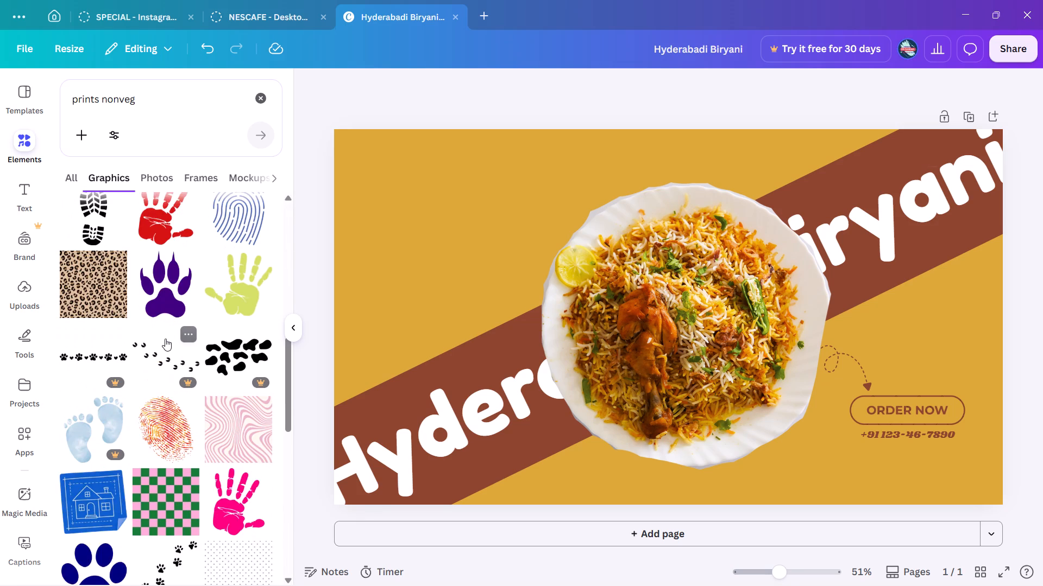
scroll(165, 339, "down", 1)
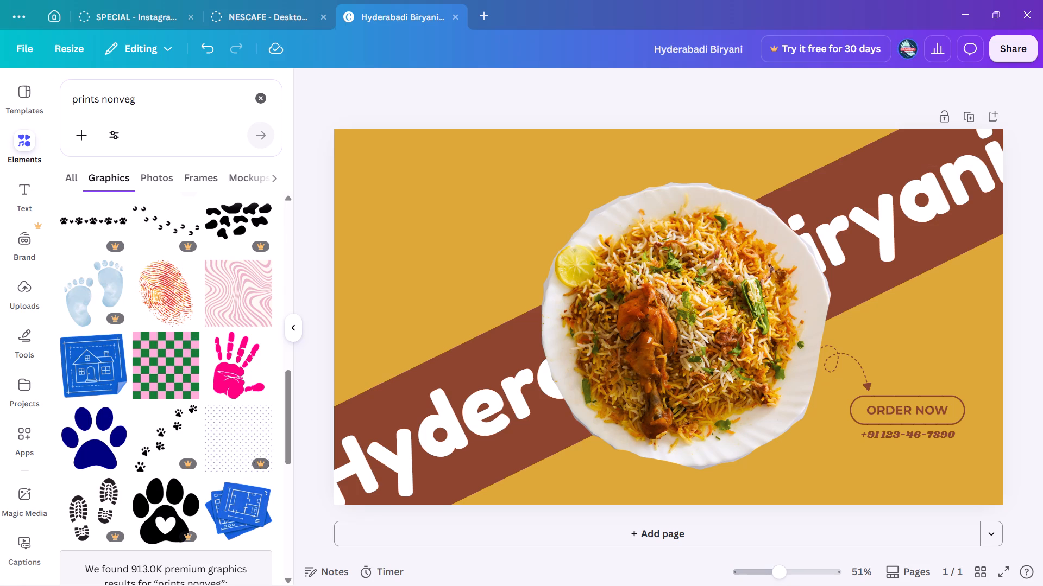
Shorten the graphics search to "nonveg" and show results for that exact word instead of the suggested correction.
left_click(98, 104)
key("BackSpace")
key("BackSpace")
key("BackSpace")
key("BackSpace")
key("BackSpace")
key("BackSpace")
key("BackSpace")
key("BackSpace")
key("BackSpace")
key("BackSpace")
key("BackSpace")
key("BackSpace")
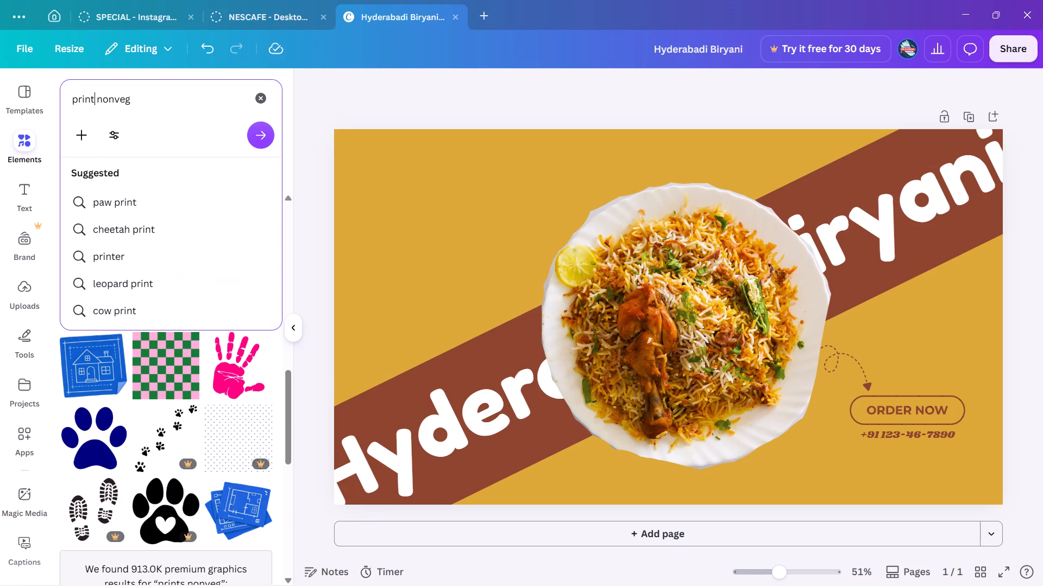
key("Return")
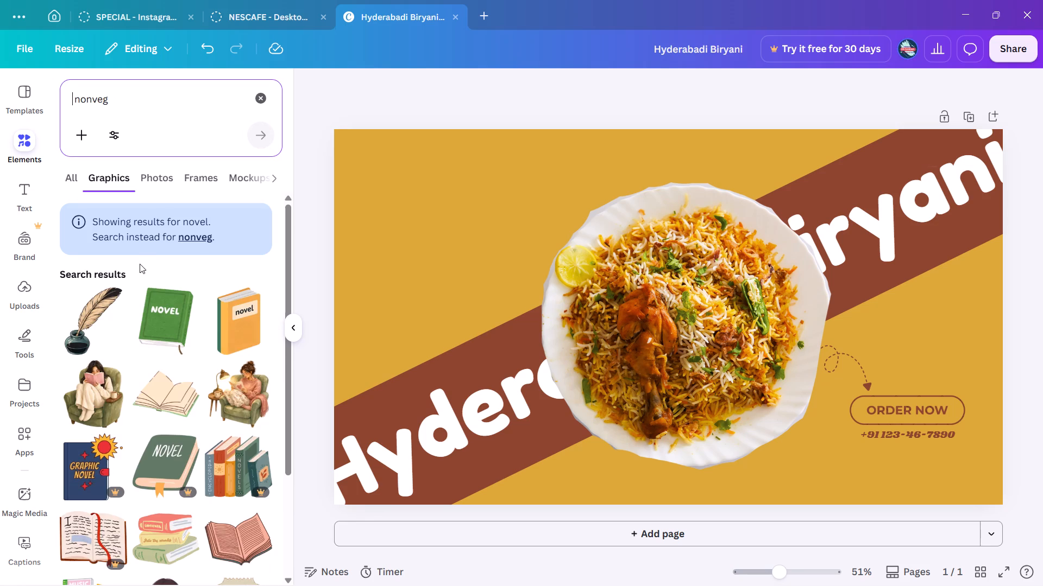
left_click(191, 233)
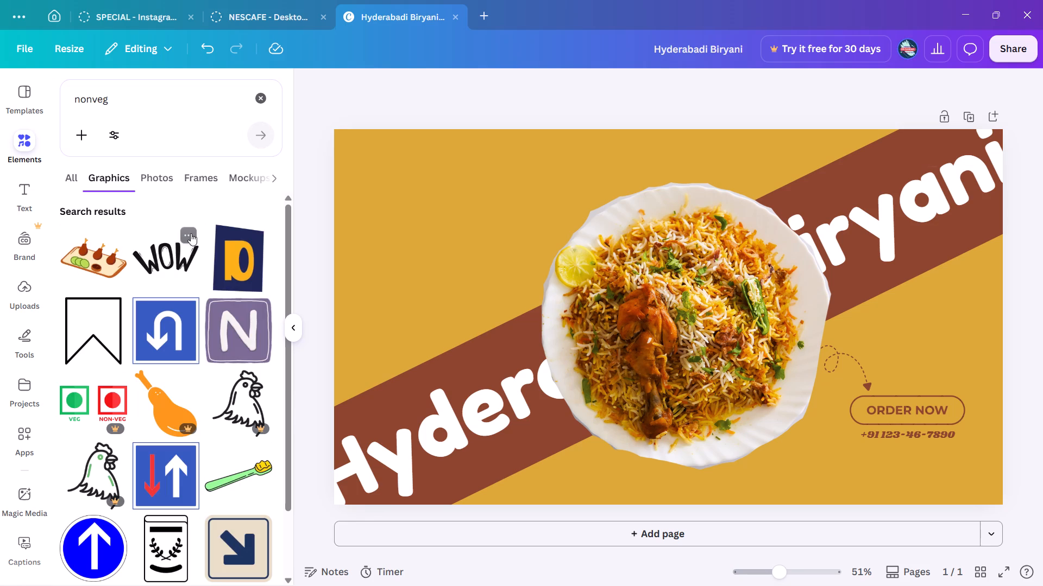
Examine the "nonveg" graphics results for suitable non-veg symbols and chicken illustrations.
scroll(209, 407, "down", 3)
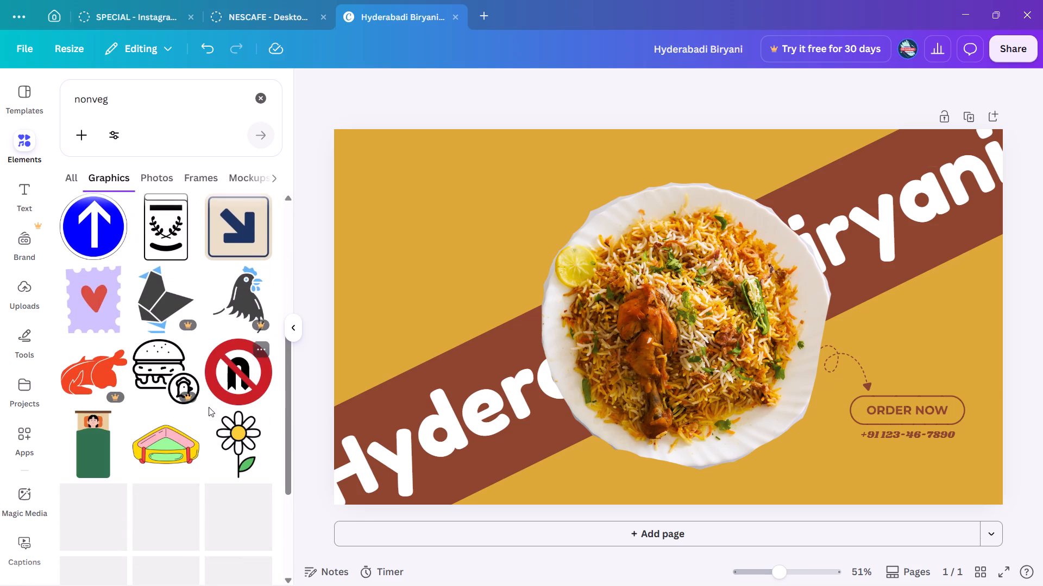
scroll(209, 407, "down", 6)
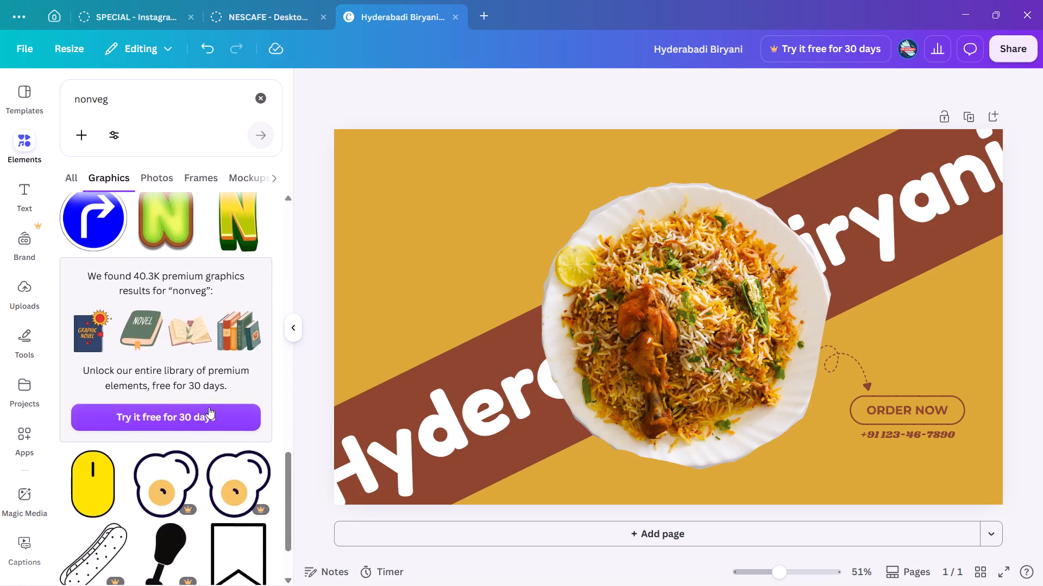
scroll(209, 407, "down", 3)
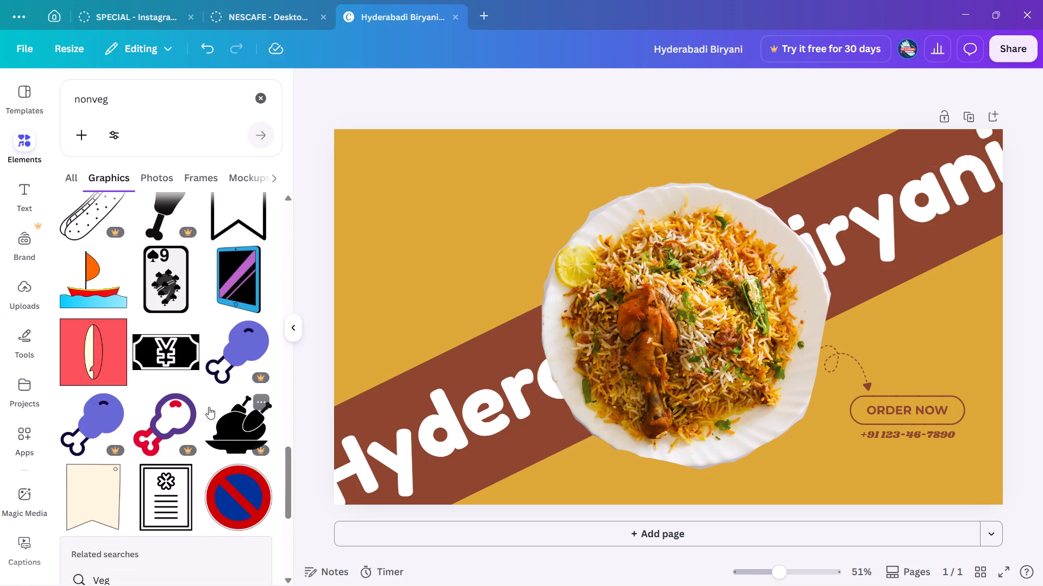
scroll(209, 407, "down", 2)
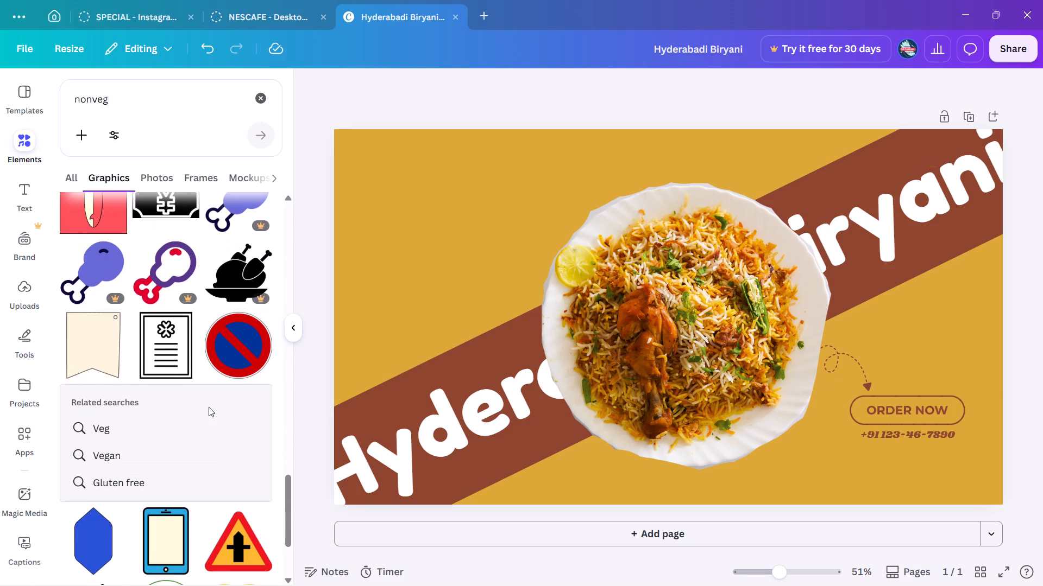
scroll(209, 407, "down", 4)
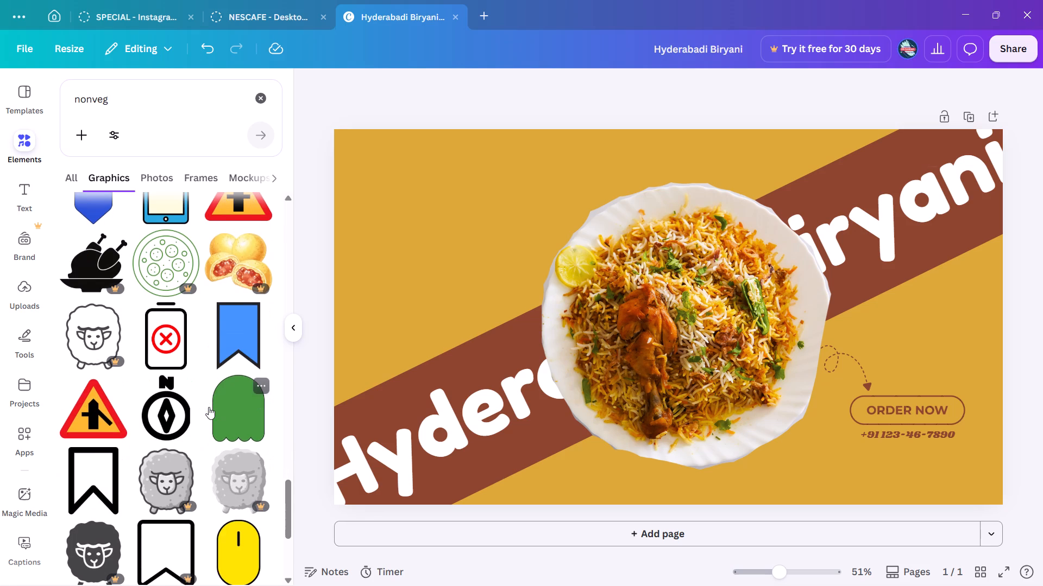
scroll(209, 407, "down", 2)
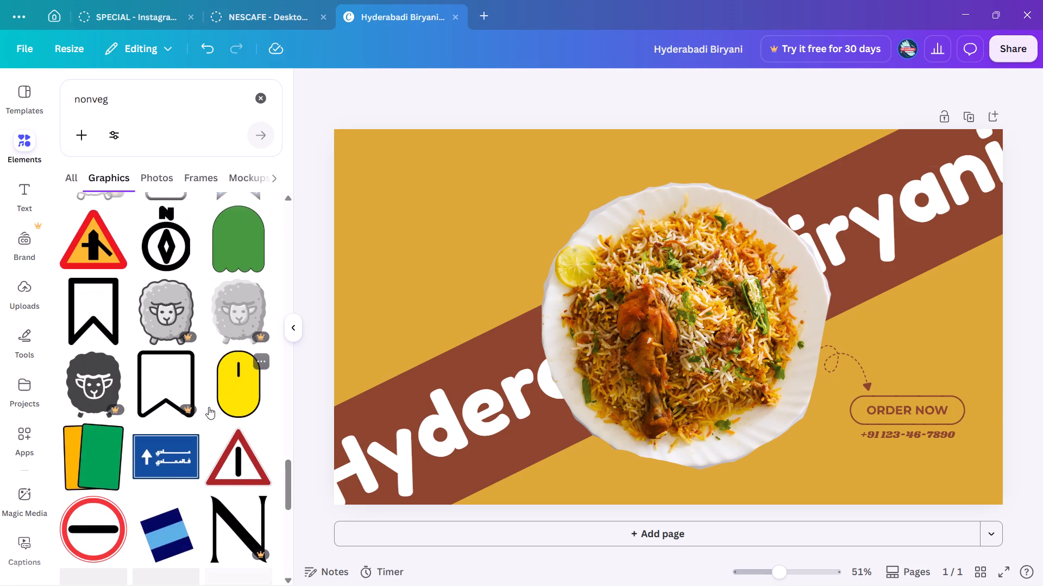
scroll(209, 407, "down", 4)
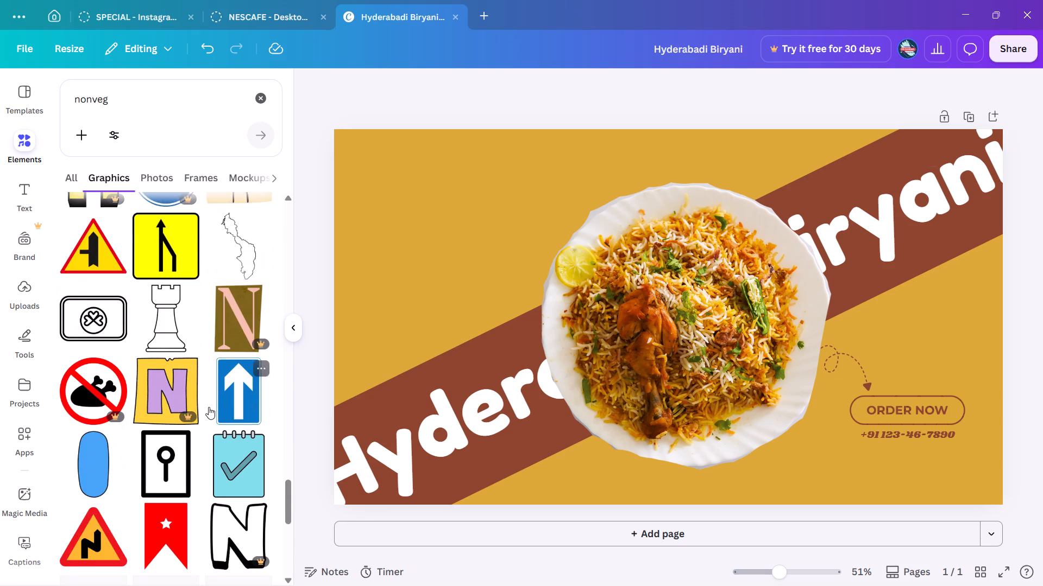
scroll(209, 407, "down", 5)
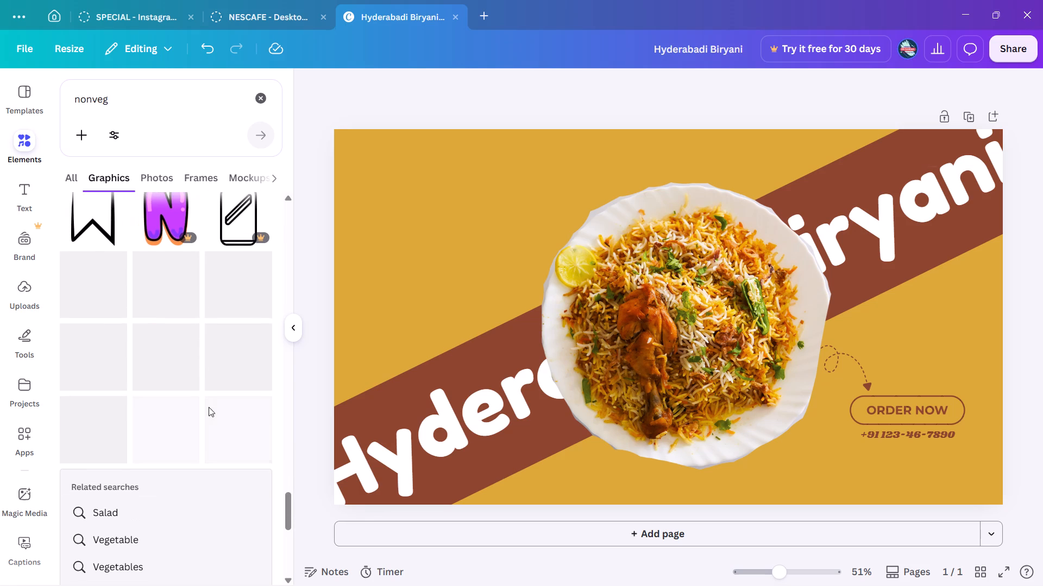
scroll(209, 407, "down", 1)
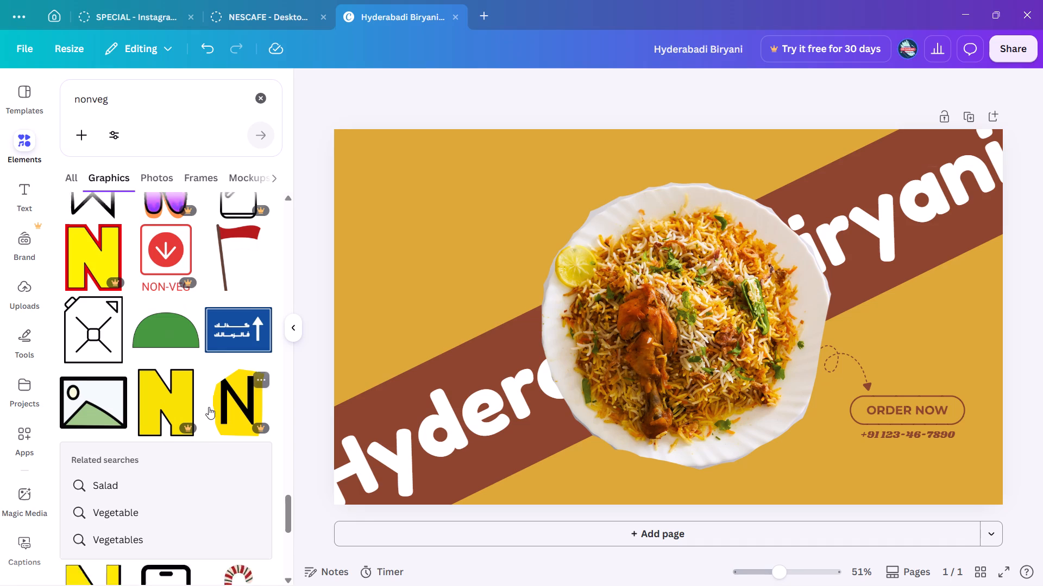
scroll(209, 407, "down", 4)
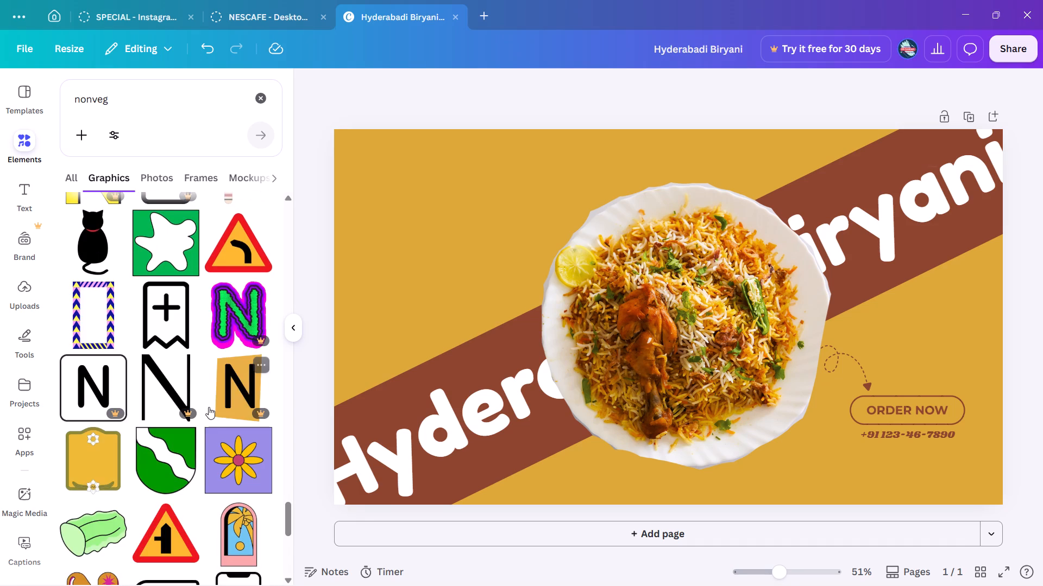
scroll(209, 407, "down", 7)
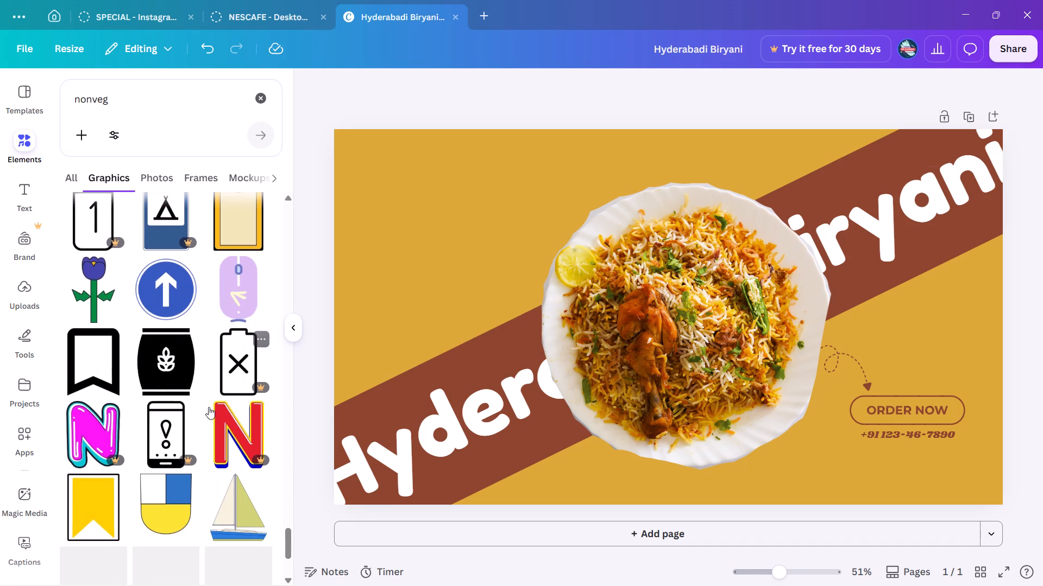
scroll(209, 407, "down", 2)
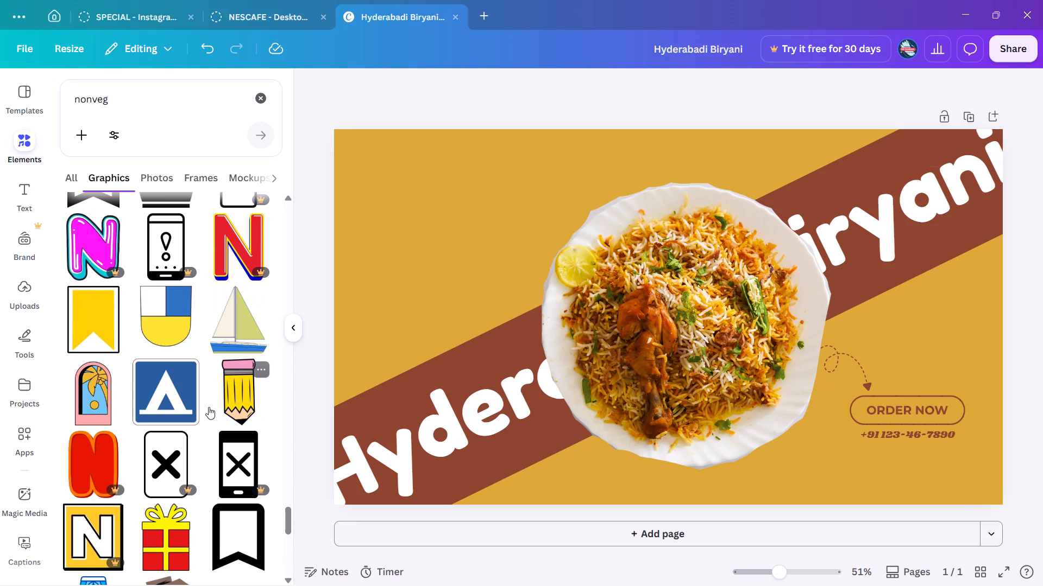
scroll(209, 407, "down", 2)
scroll(209, 407, "up", 11)
scroll(209, 407, "up", 15)
scroll(209, 407, "up", 9)
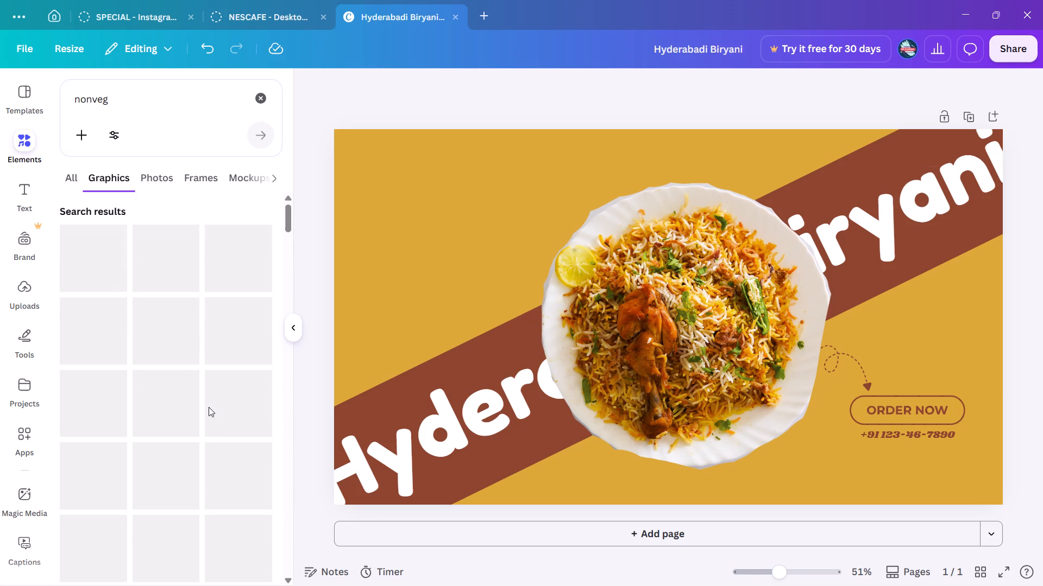
Insert the paired VEG and NON-VEG symbols graphic and crop it to only the red NON-VEG symbol.
left_click(108, 408)
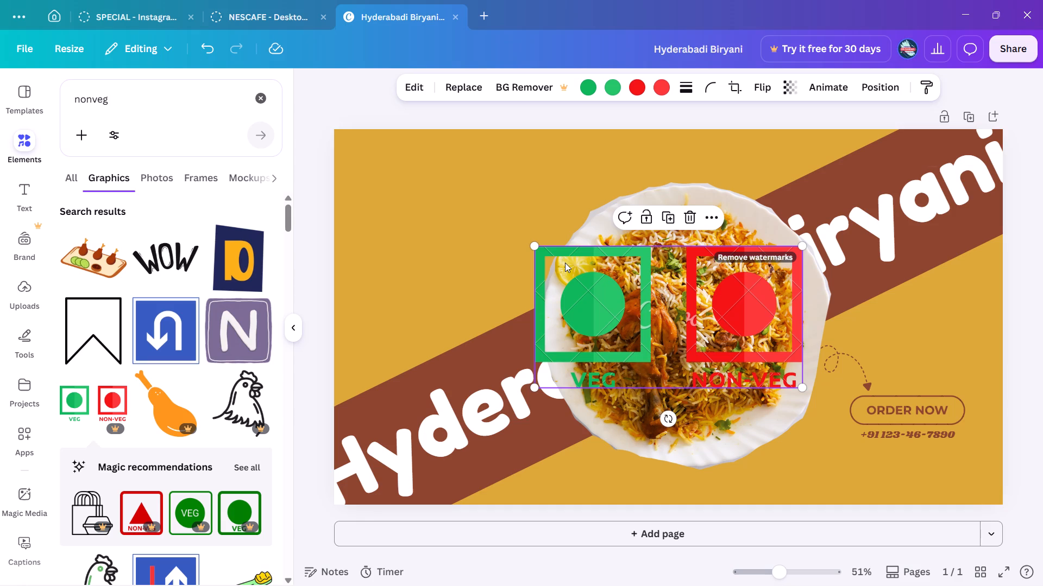
left_click(736, 79)
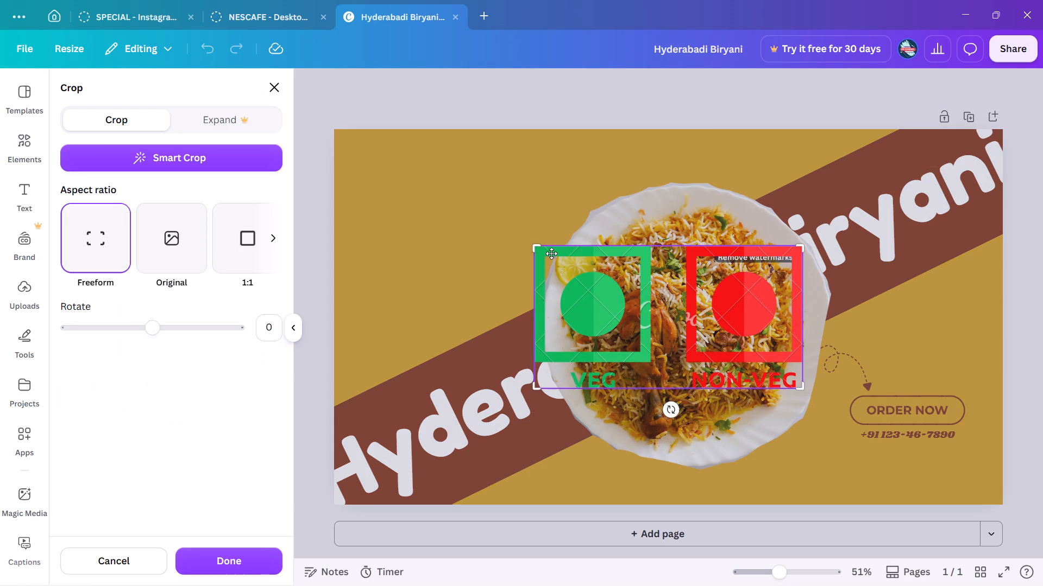
left_click_drag(537, 250, 677, 237)
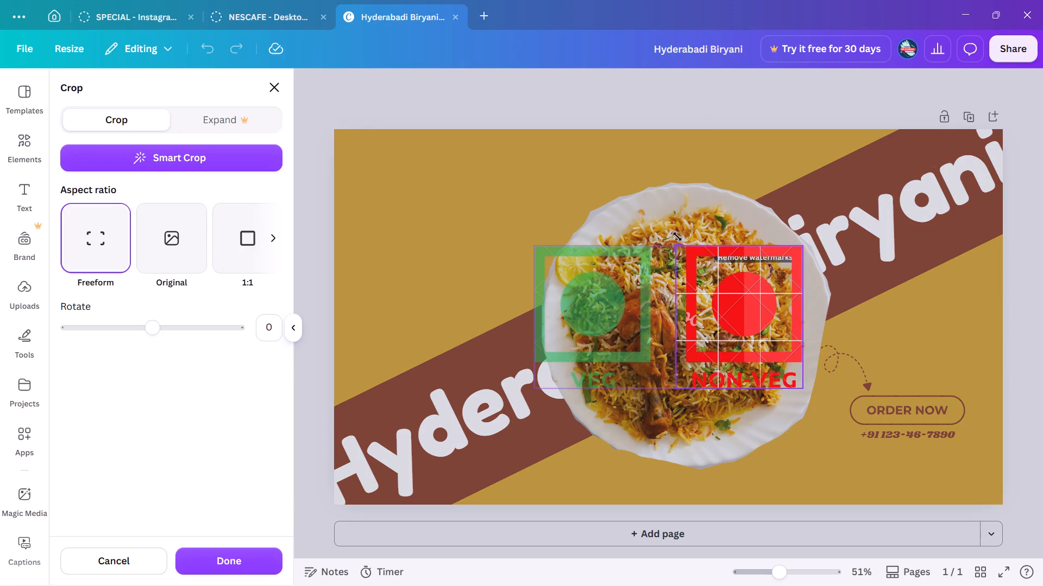
left_click_drag(677, 237, 685, 235)
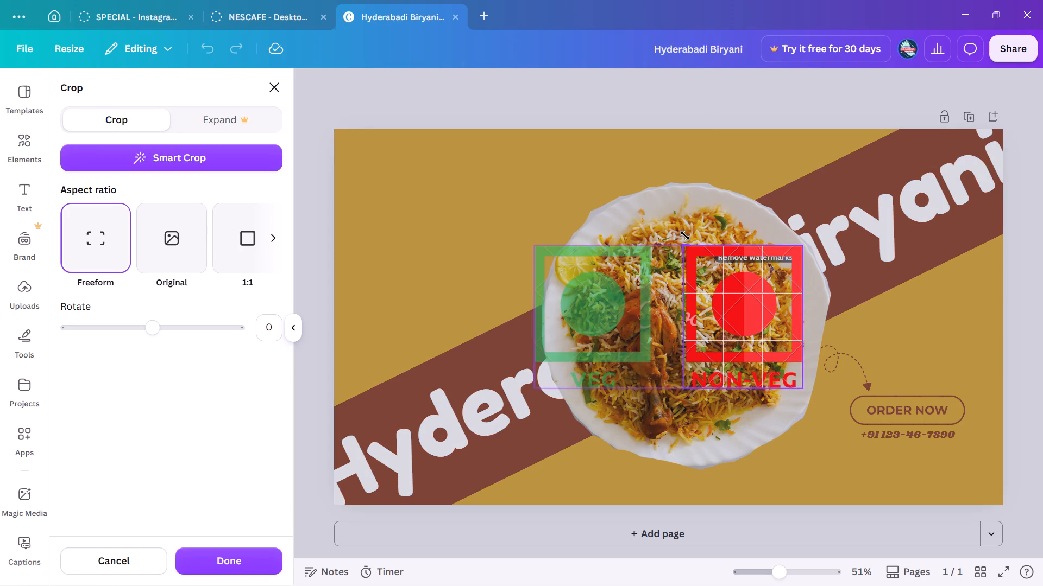
left_click_drag(685, 235, 686, 235)
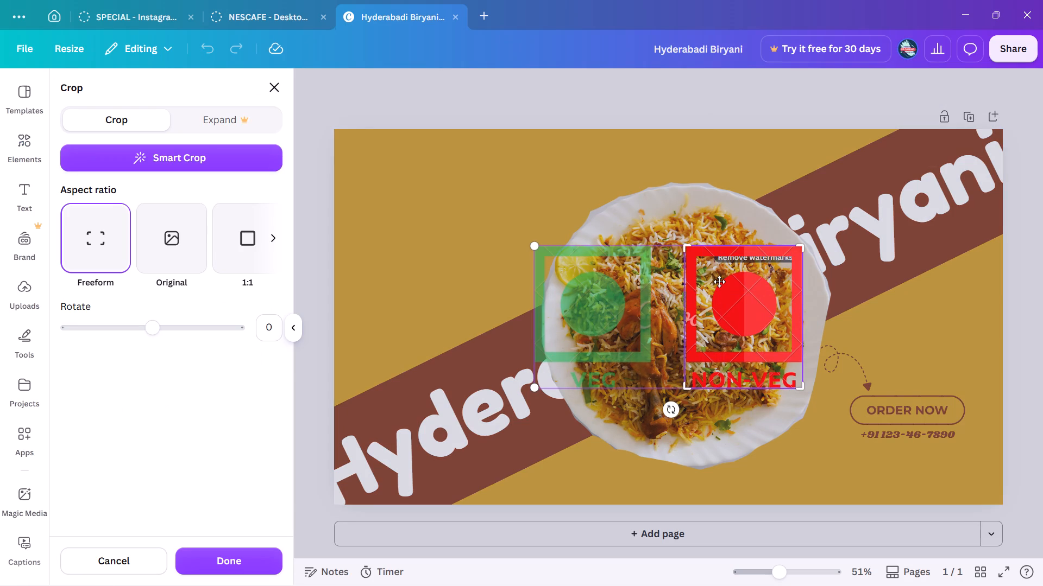
left_click(255, 552)
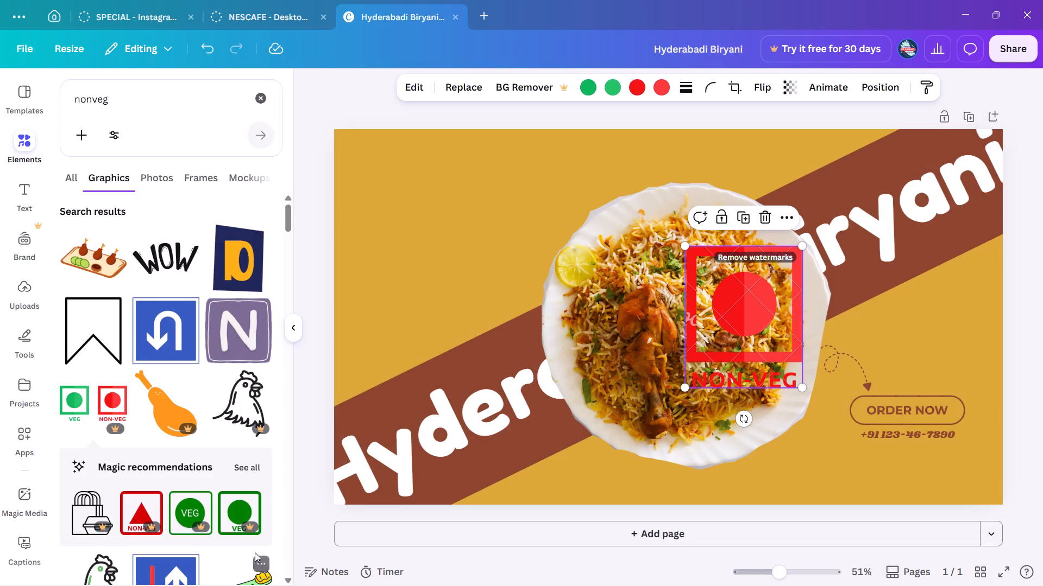
Shrink the NON-VEG symbol to a small badge and place it just outside the plate's lower-left edge.
left_click_drag(686, 247, 775, 345)
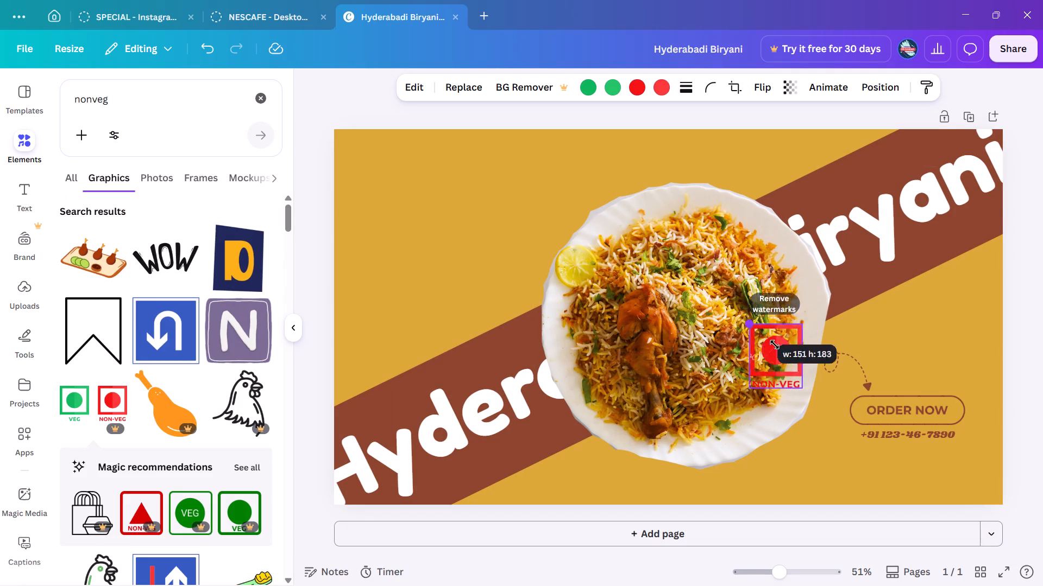
left_click_drag(775, 345, 783, 359)
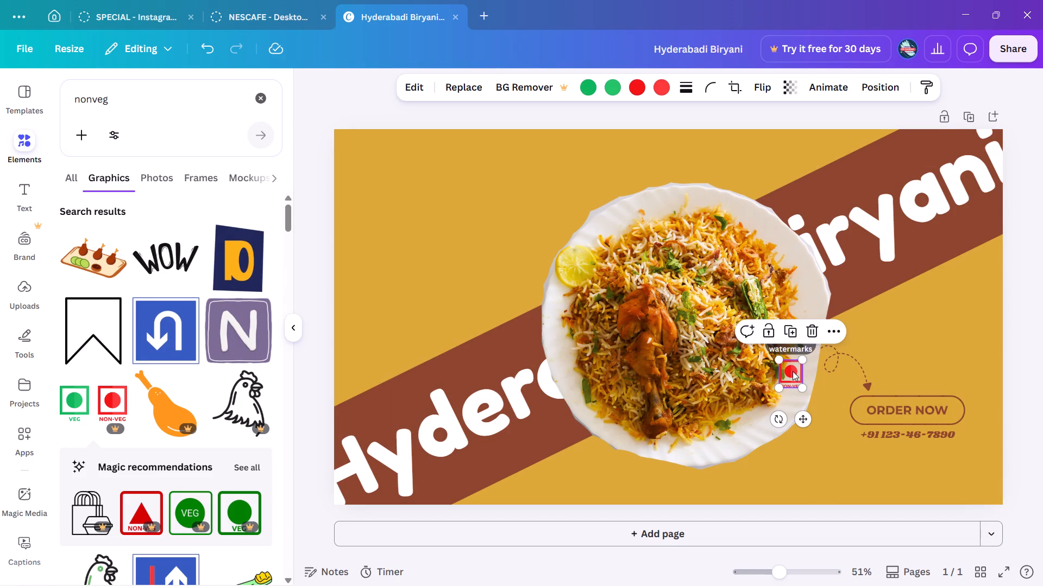
left_click_drag(793, 371, 623, 472)
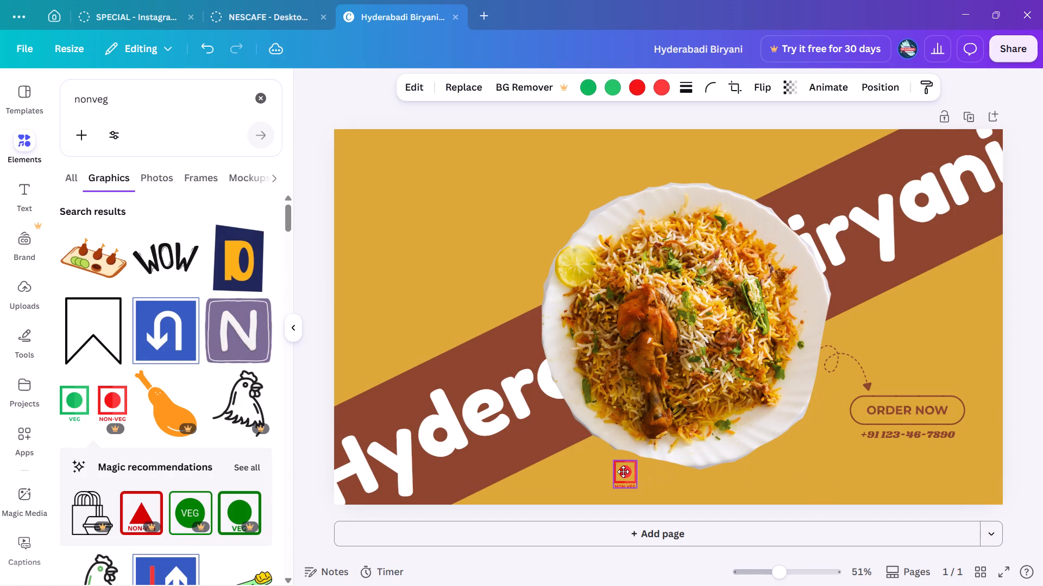
left_click_drag(623, 472, 594, 455)
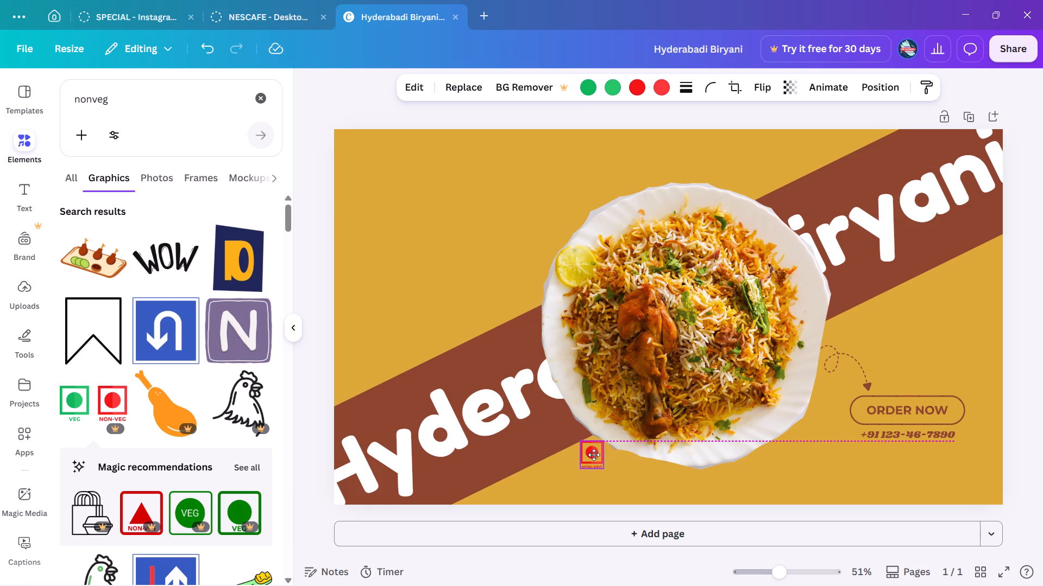
left_click_drag(594, 455, 595, 457)
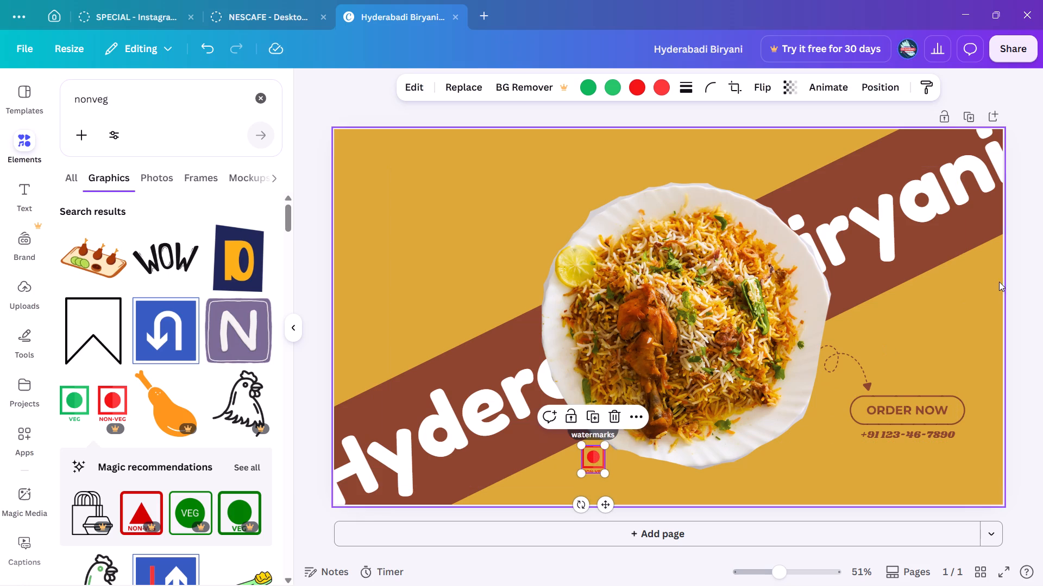
left_click(1020, 277)
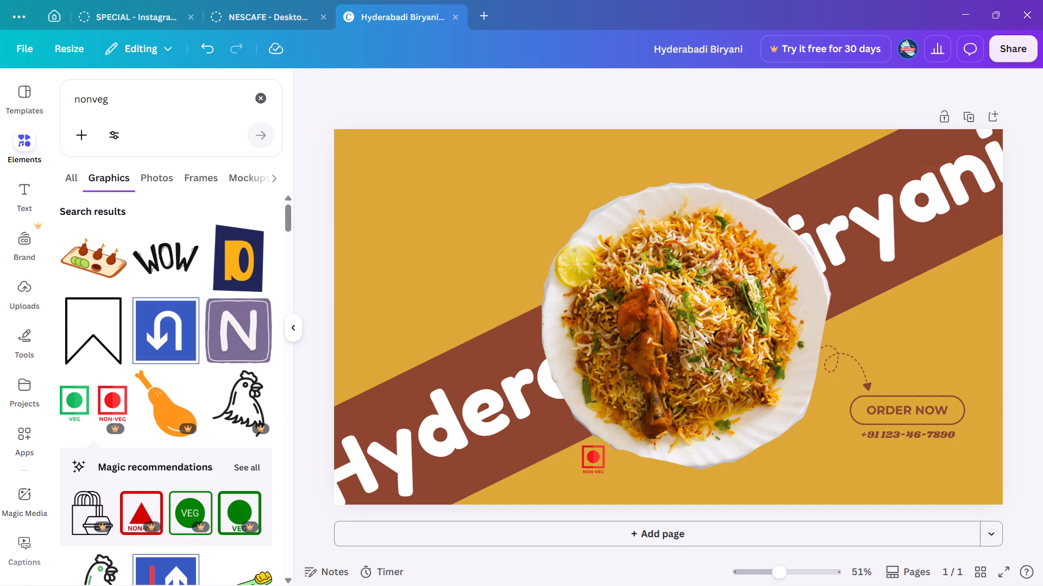
Add the black hen outline graphic as a small icon in the page's top-left corner.
scroll(155, 314, "down", 2)
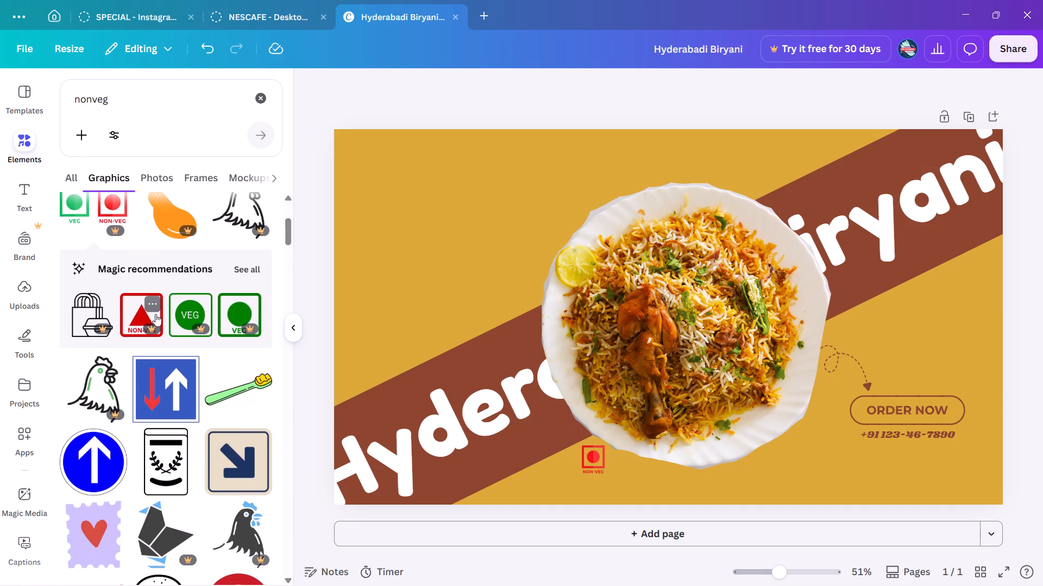
scroll(200, 273, "up", 1)
left_click(241, 273)
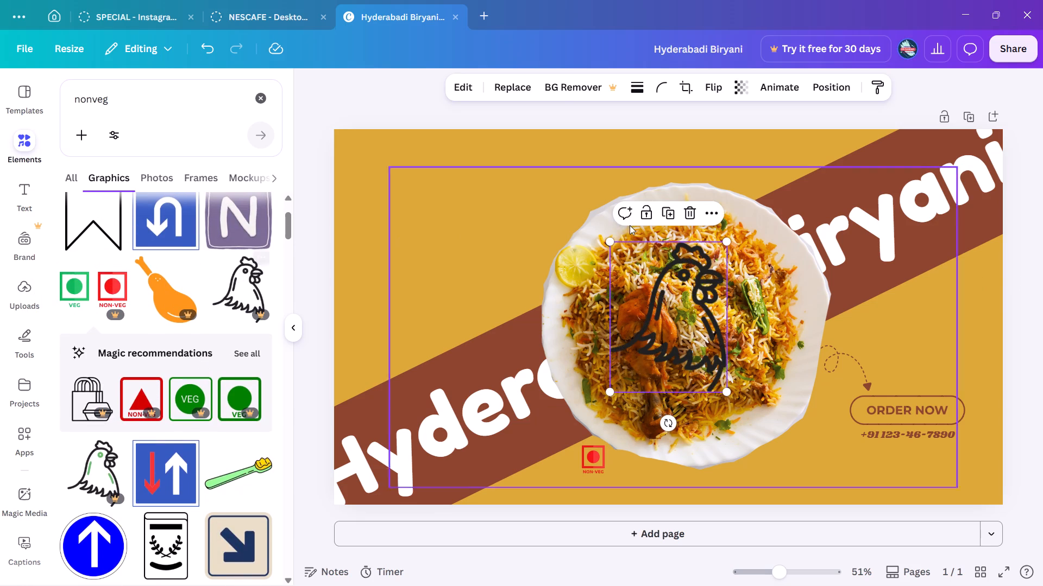
left_click_drag(606, 242, 672, 304)
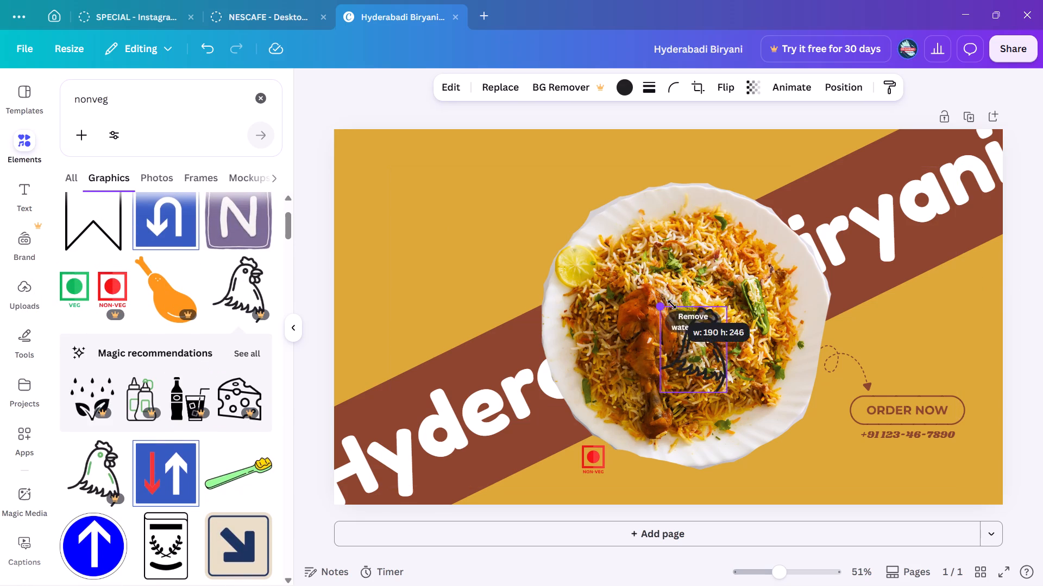
left_click_drag(672, 304, 677, 311)
left_click_drag(703, 351, 432, 209)
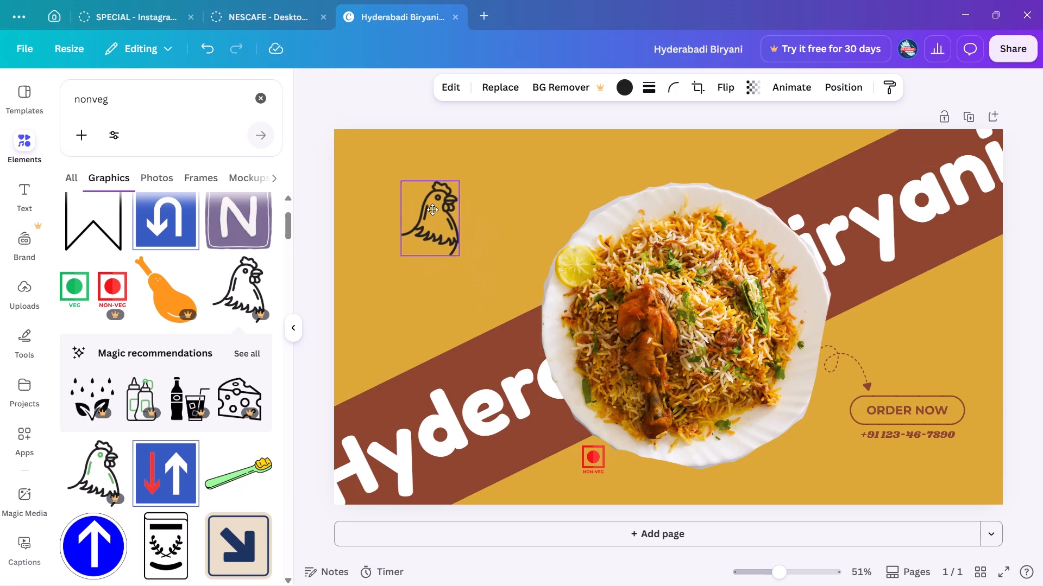
left_click_drag(432, 209, 426, 205)
left_click_drag(392, 169, 394, 171)
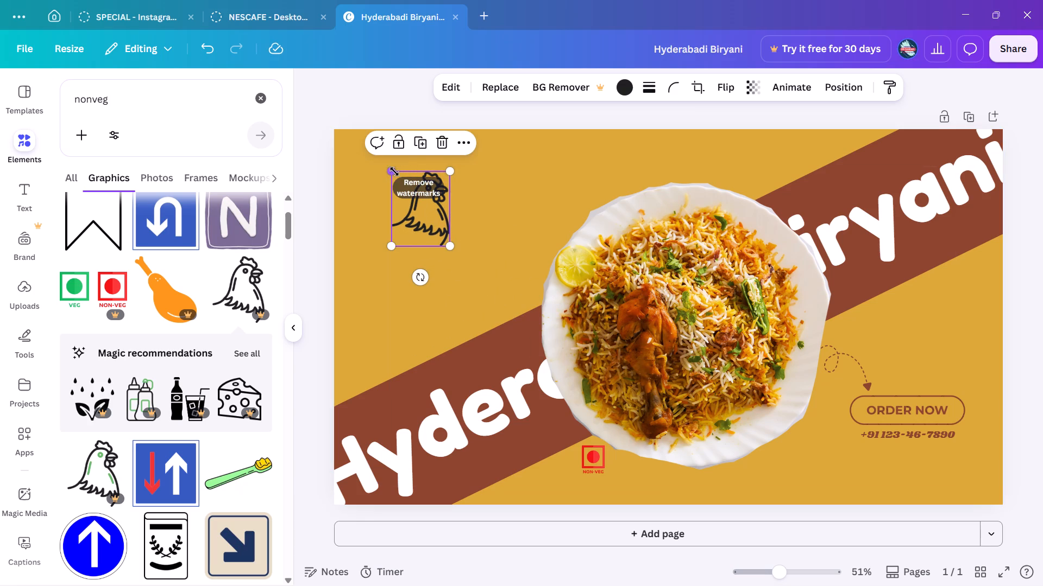
left_click_drag(394, 171, 421, 199)
left_click_drag(436, 231, 360, 161)
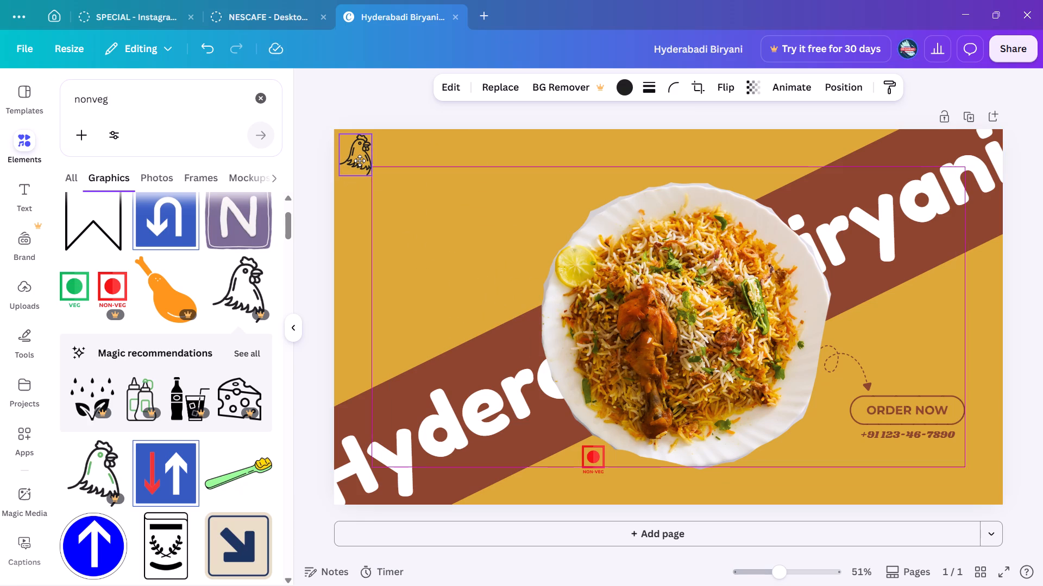
left_click_drag(360, 161, 362, 160)
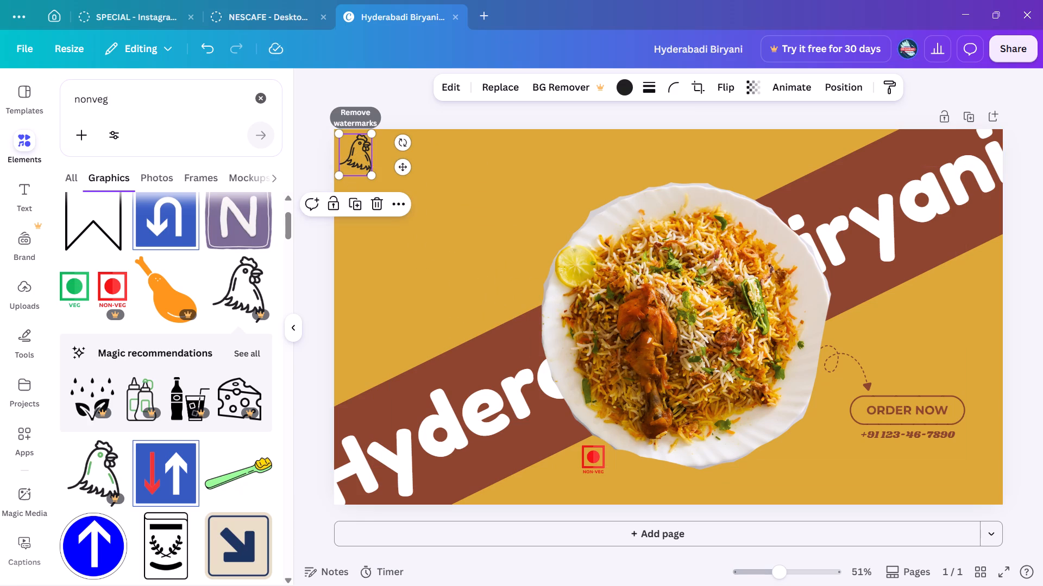
Add a text box reading "Biryani House" below the hen icon.
left_click(24, 189)
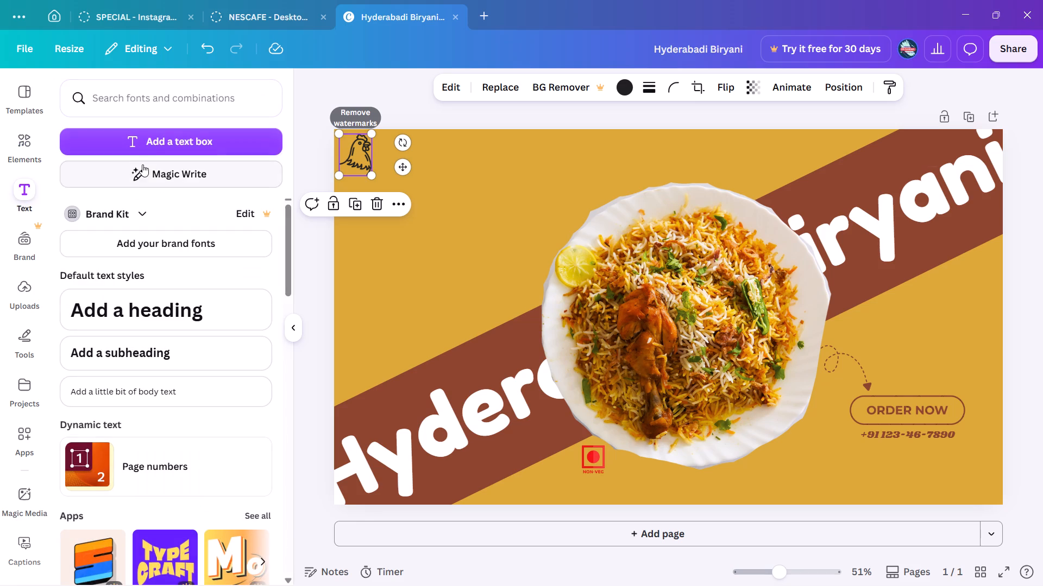
left_click(164, 144)
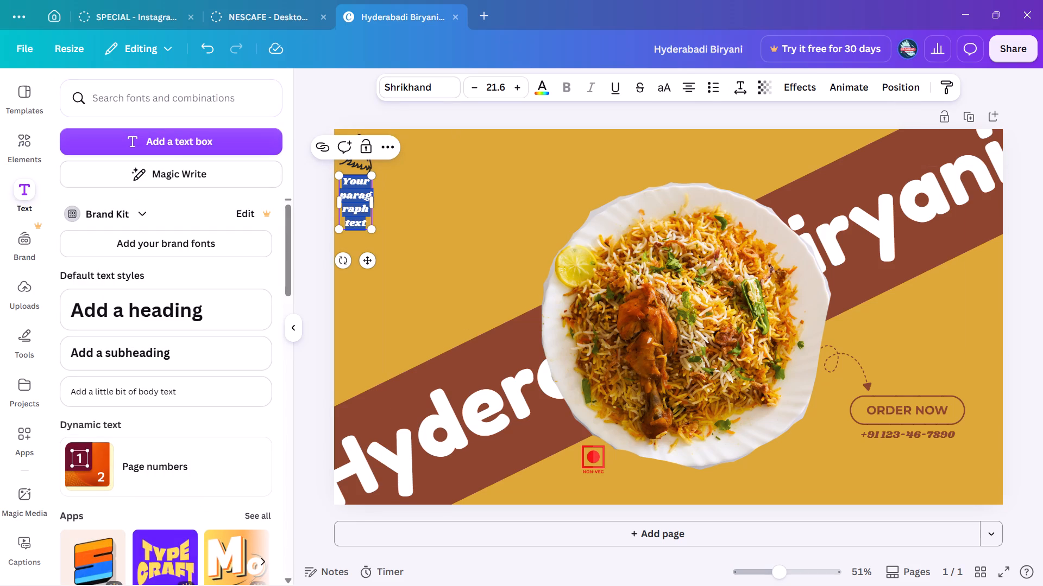
key("BackSpace")
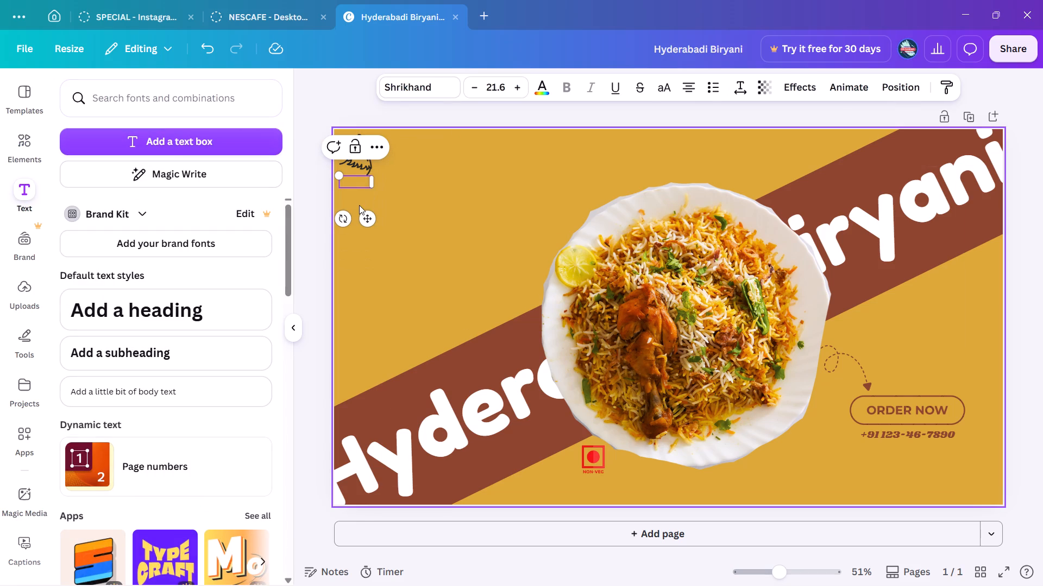
type("Bir")
type("yani")
key("space")
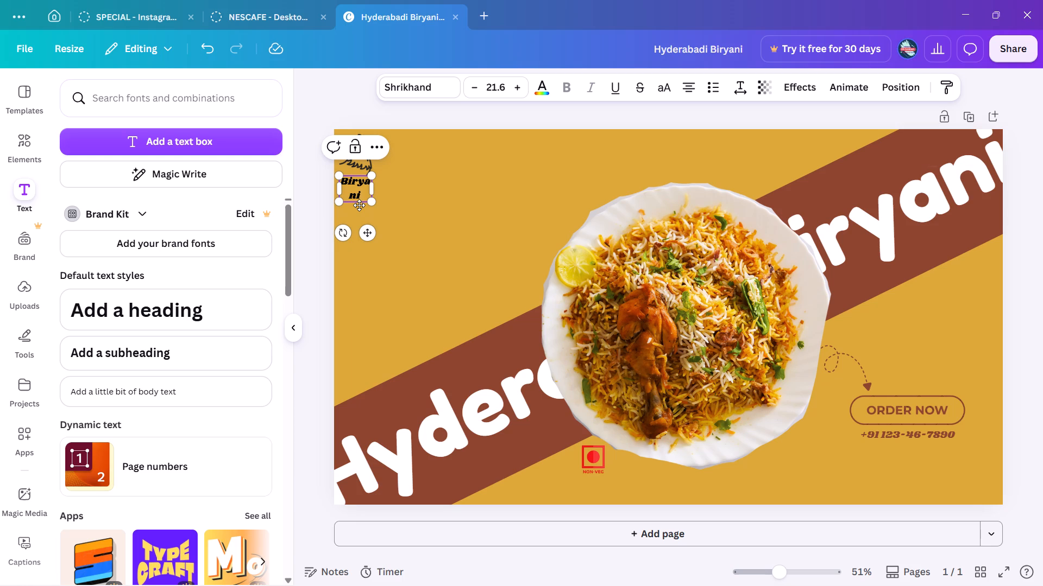
type("House")
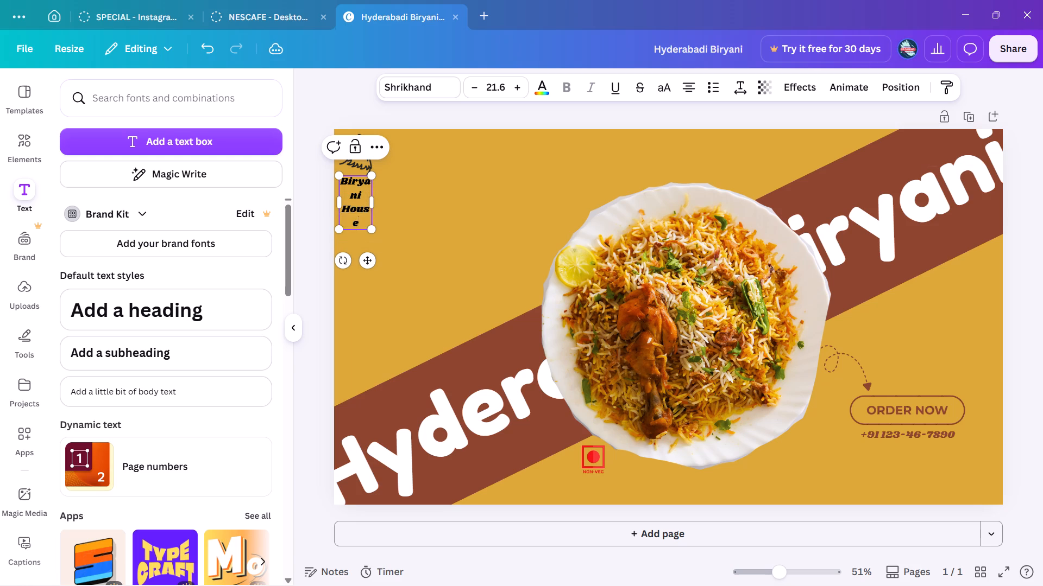
Widen the "Biryani House" text box to fit one line, enlarge it to font size 27, and place it just beneath the hen.
left_click_drag(373, 203, 469, 196)
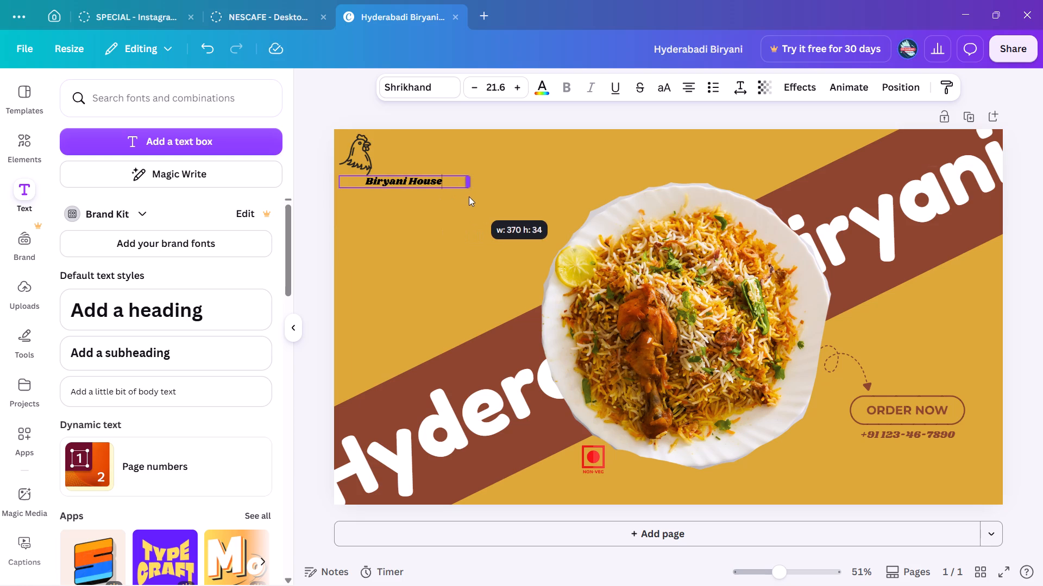
left_click_drag(469, 196, 468, 196)
left_click_drag(414, 181, 397, 177)
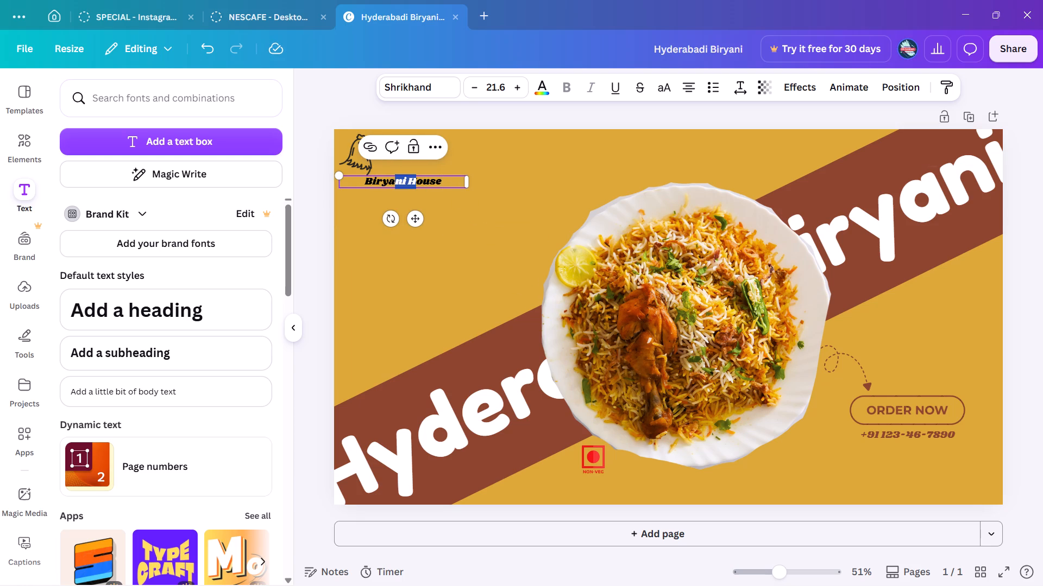
left_click_drag(337, 175, 307, 152)
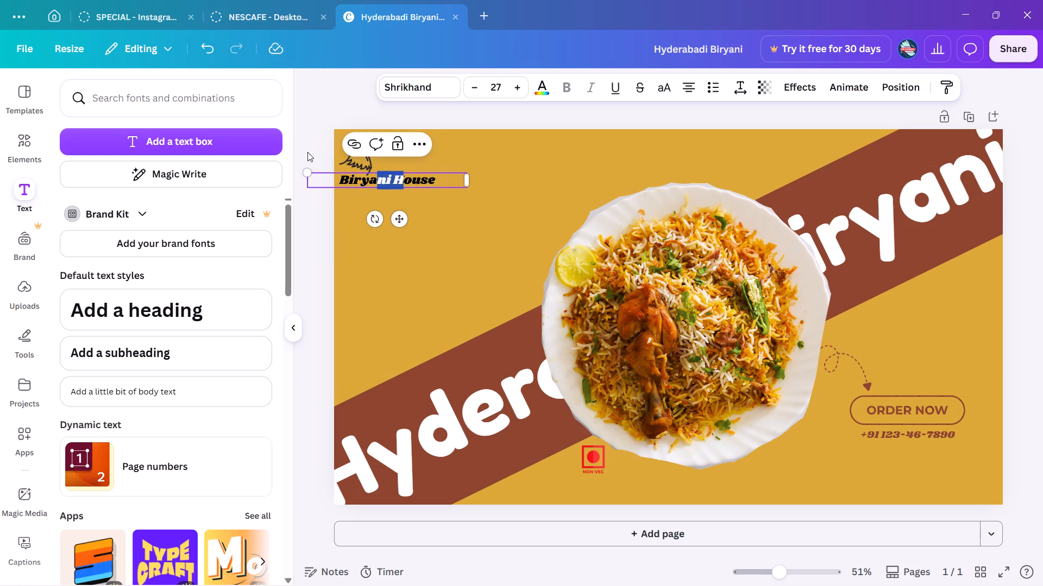
left_click_drag(403, 220, 422, 211)
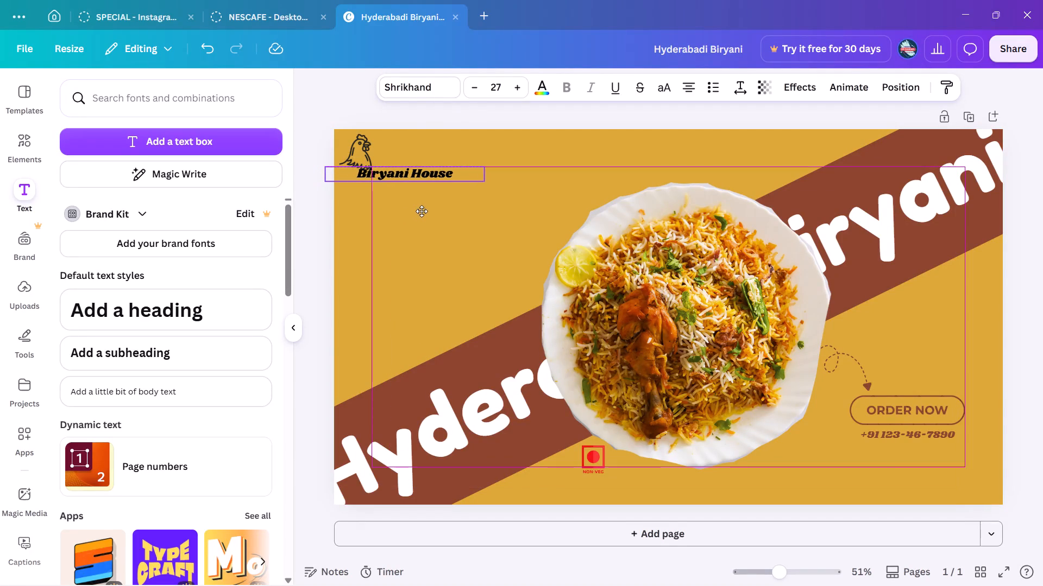
left_click_drag(422, 211, 420, 222)
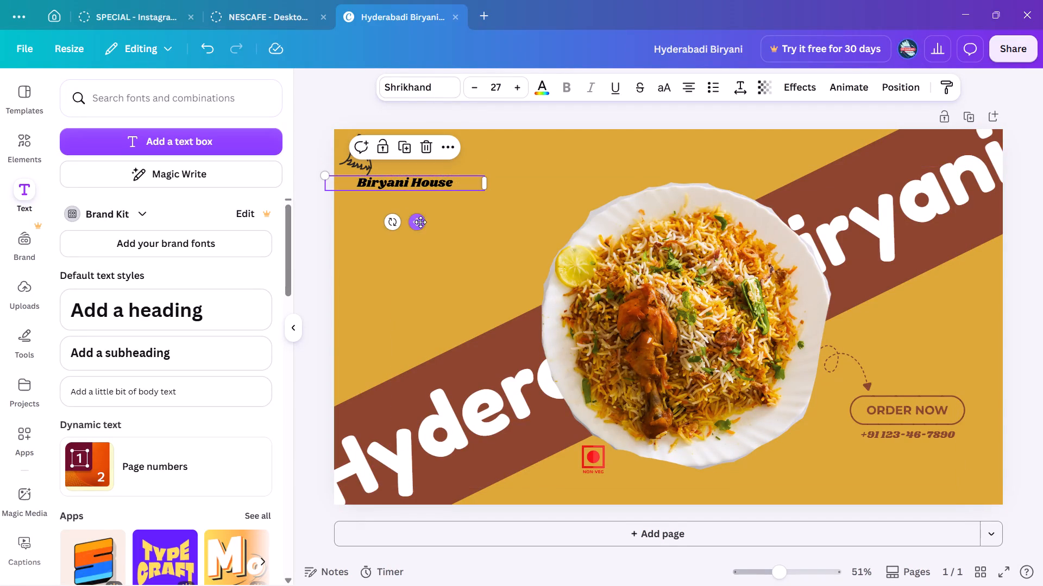
Colour the letters "Biry" in "Biryani House" with the design's reddish brown.
left_click(378, 182)
left_click_drag(378, 182, 358, 182)
left_click(363, 182)
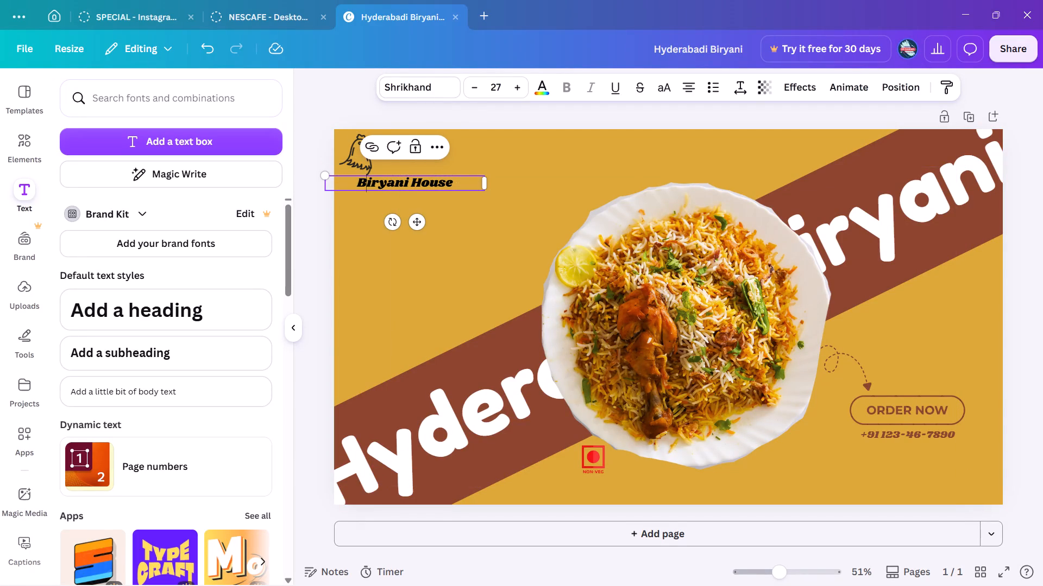
left_click(365, 182)
left_click_drag(357, 181, 389, 179)
left_click(536, 83)
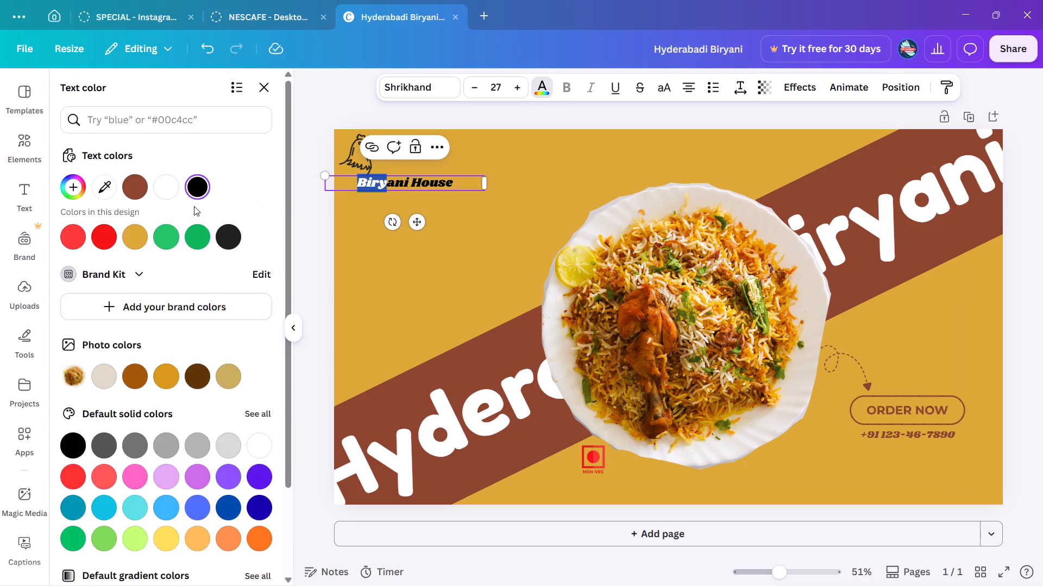
left_click(130, 188)
left_click(386, 267)
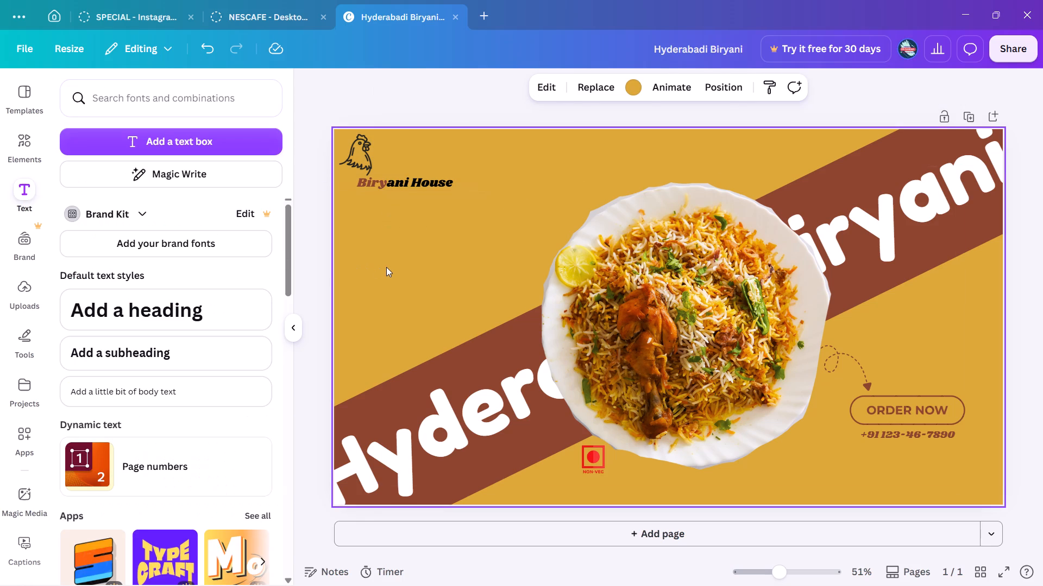
Colour the letters "ou" in "House" with the same reddish brown.
double_click(430, 180)
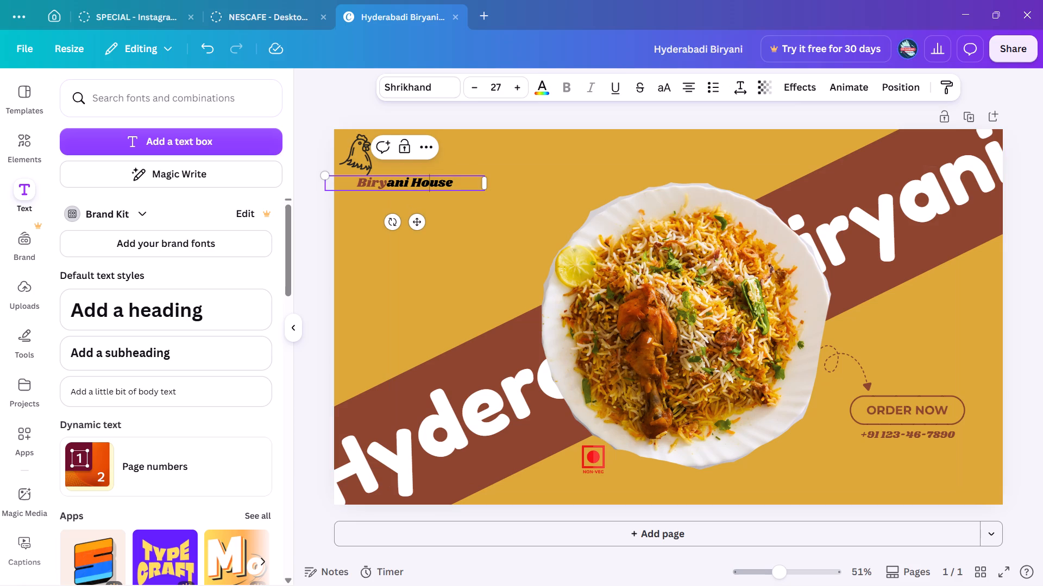
left_click(419, 180)
left_click_drag(422, 180, 439, 179)
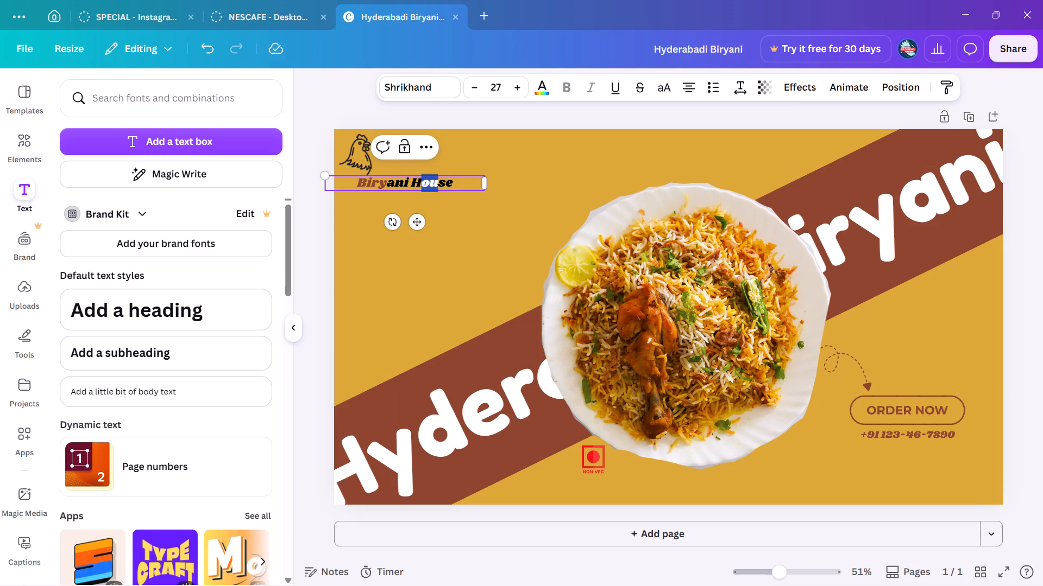
left_click_drag(439, 179, 440, 179)
left_click(546, 80)
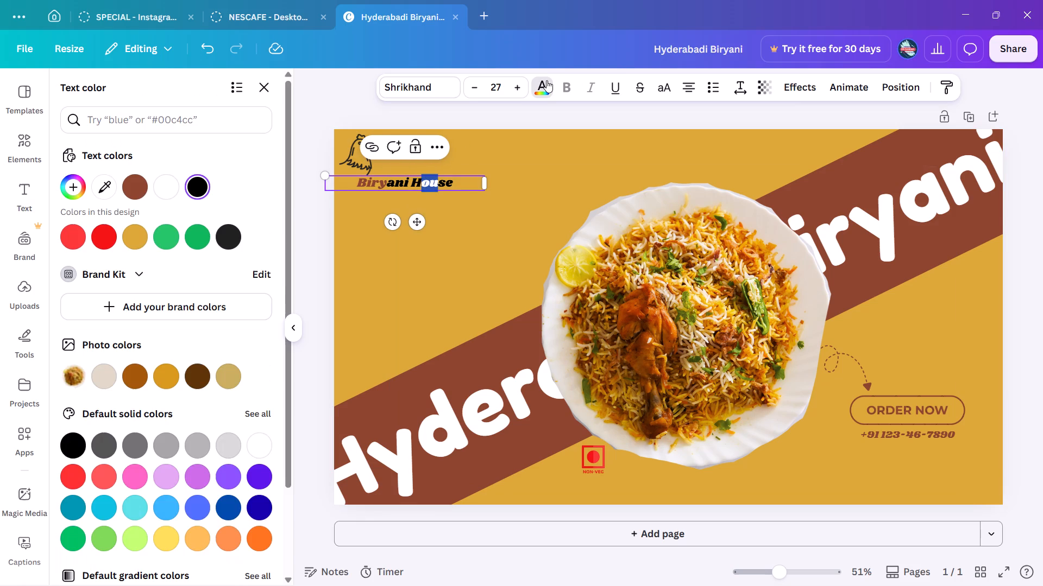
left_click(137, 177)
left_click(410, 310)
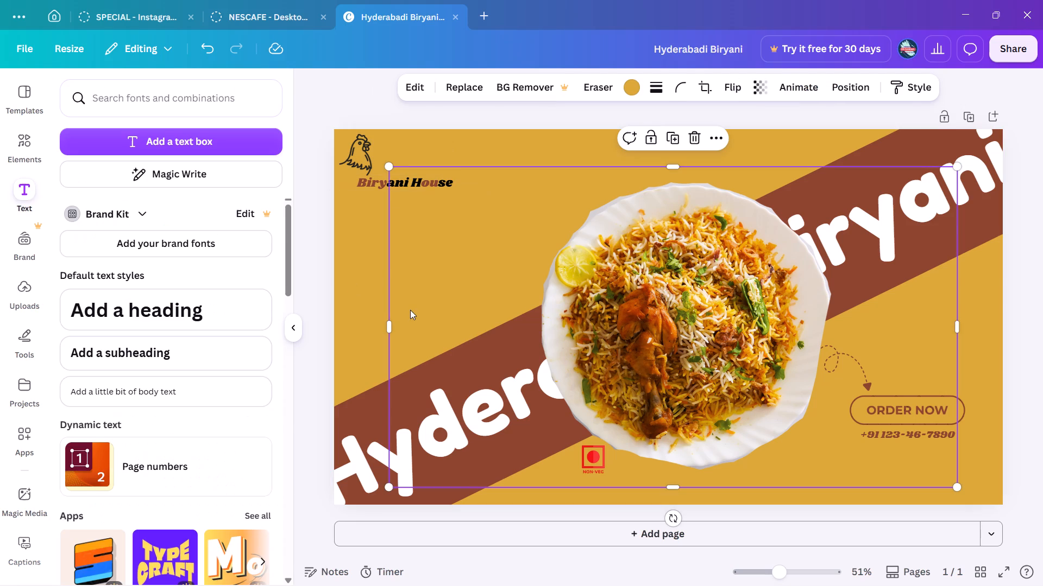
Enlarge the "Biryani House" text to font size 31.3 and move it up near the page's top-left corner.
left_click(424, 183)
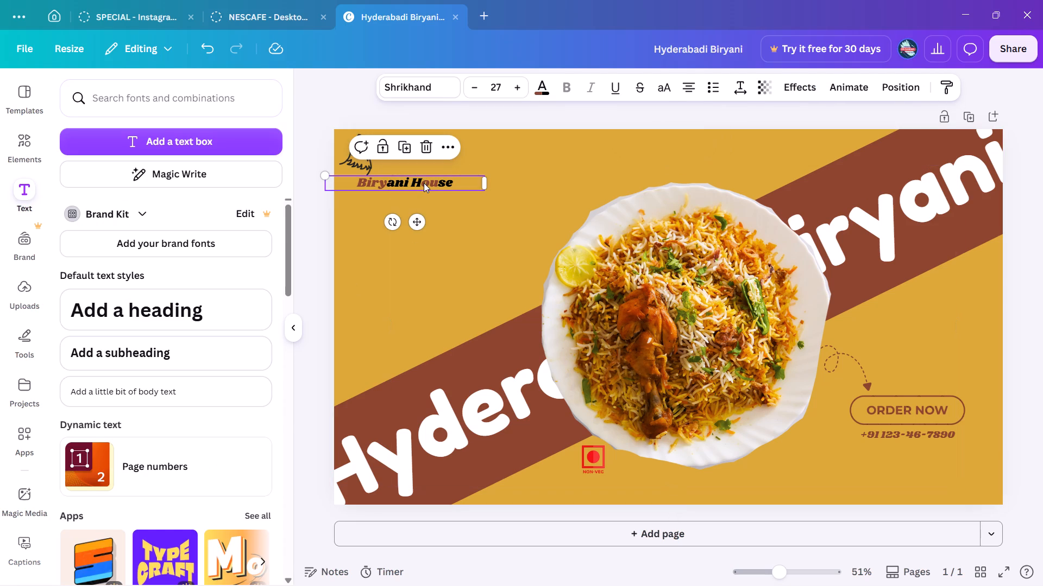
left_click_drag(325, 177, 298, 160)
left_click_drag(405, 225, 414, 208)
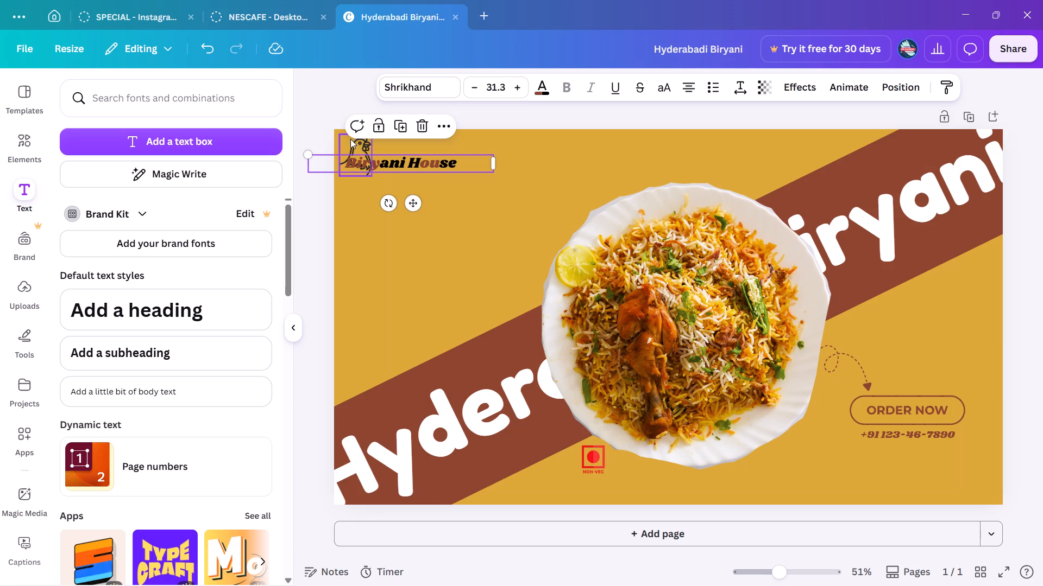
Shrink the hen icon and position it directly above the "Bir" letters of "Biryani House", at the page's top edge.
left_click_drag(351, 142, 358, 135)
left_click_drag(348, 126, 362, 136)
left_click(371, 151)
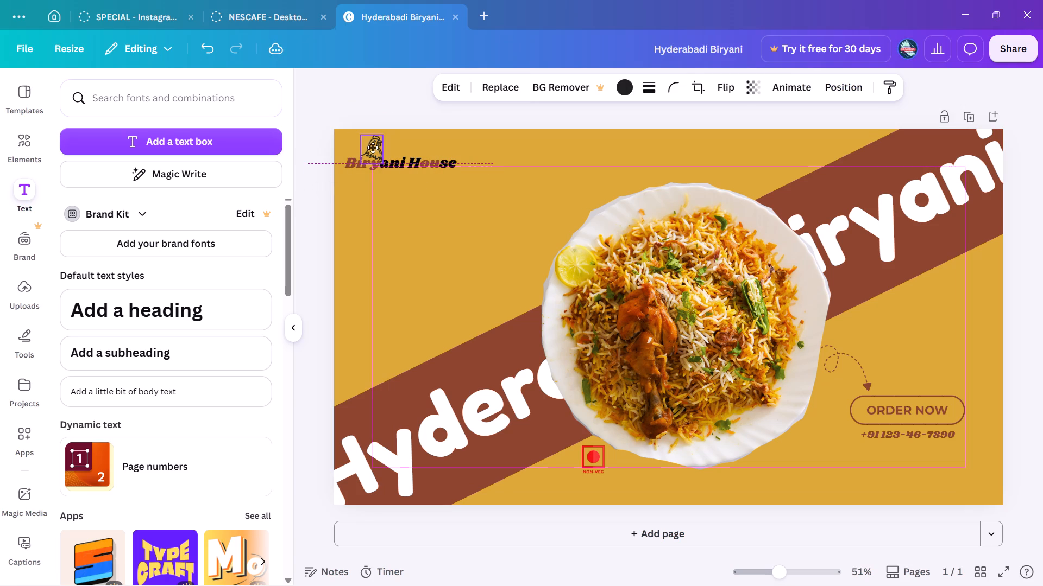
left_click_drag(372, 148, 365, 145)
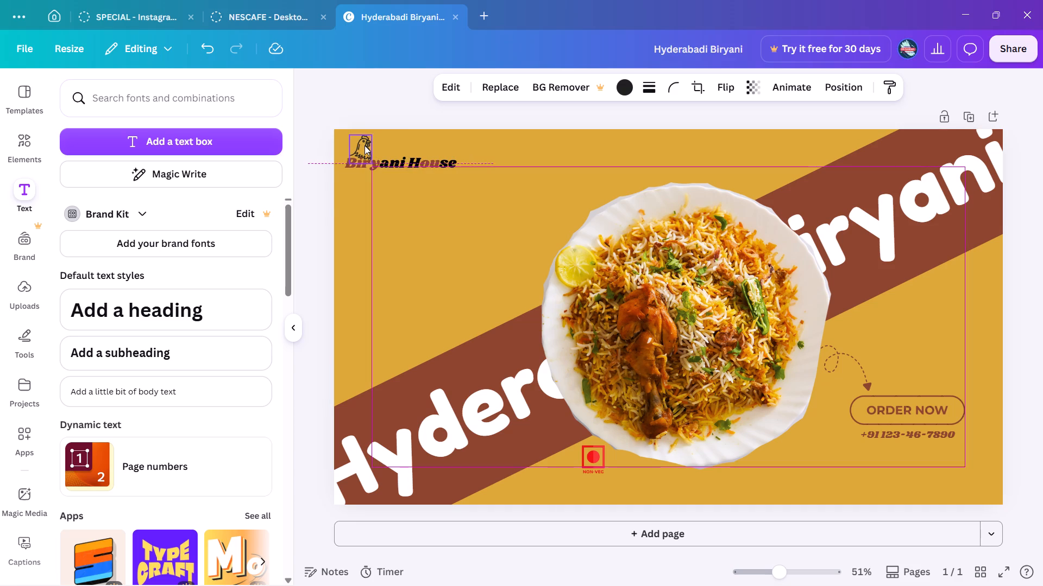
left_click(361, 146)
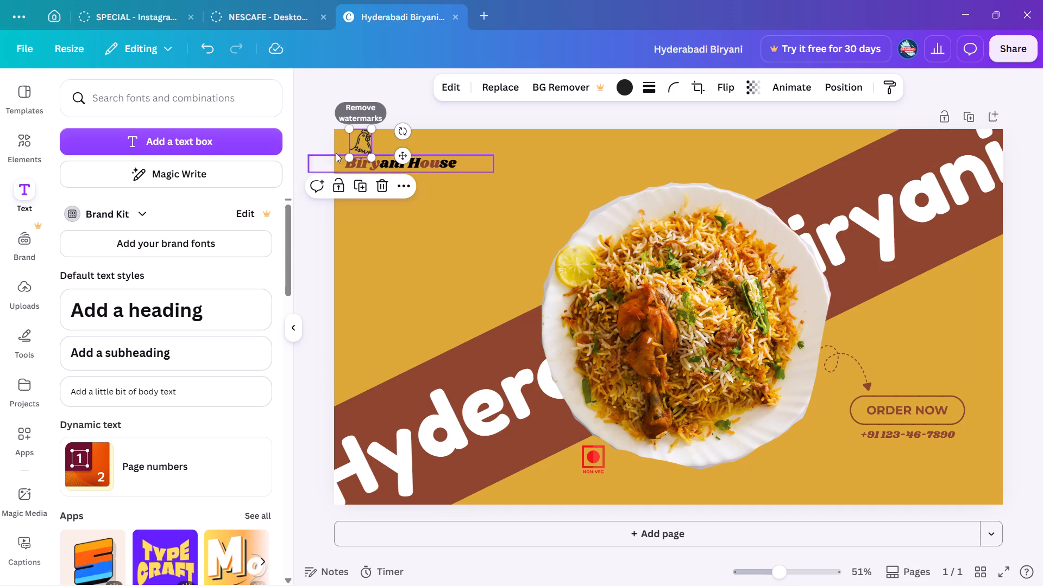
left_click_drag(344, 127, 345, 132)
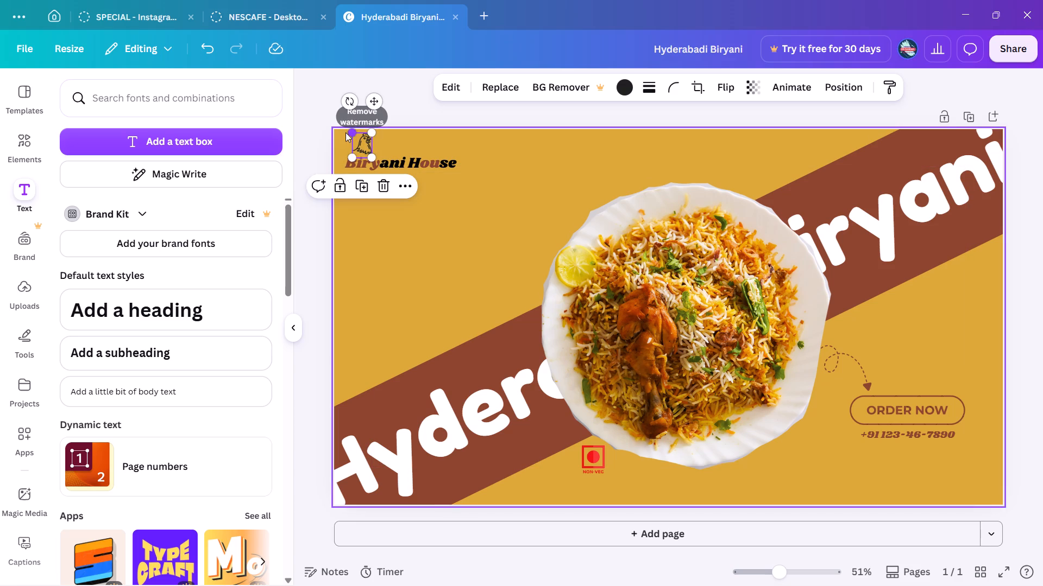
left_click(363, 144)
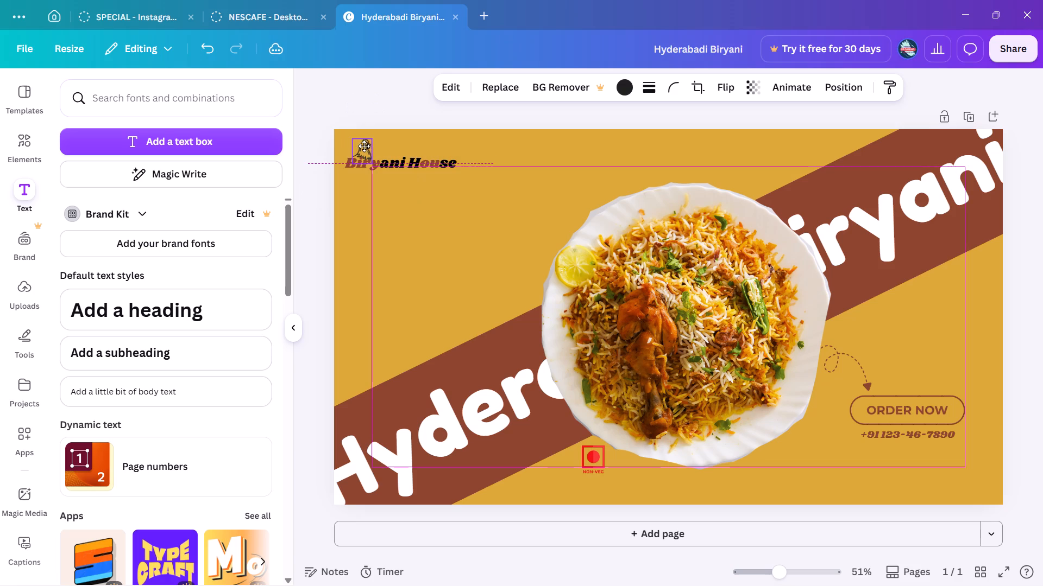
left_click(323, 148)
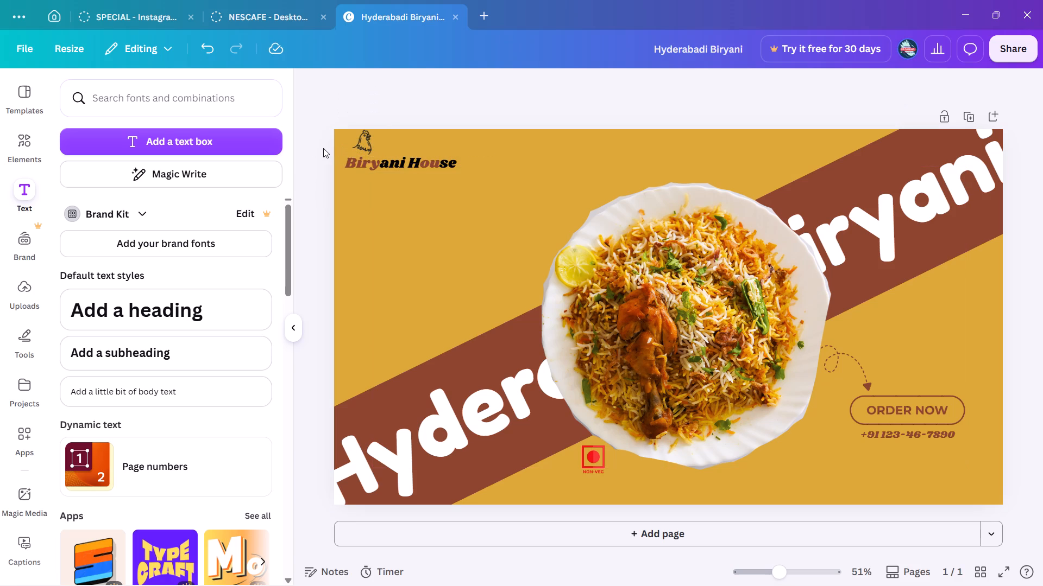
left_click(367, 140)
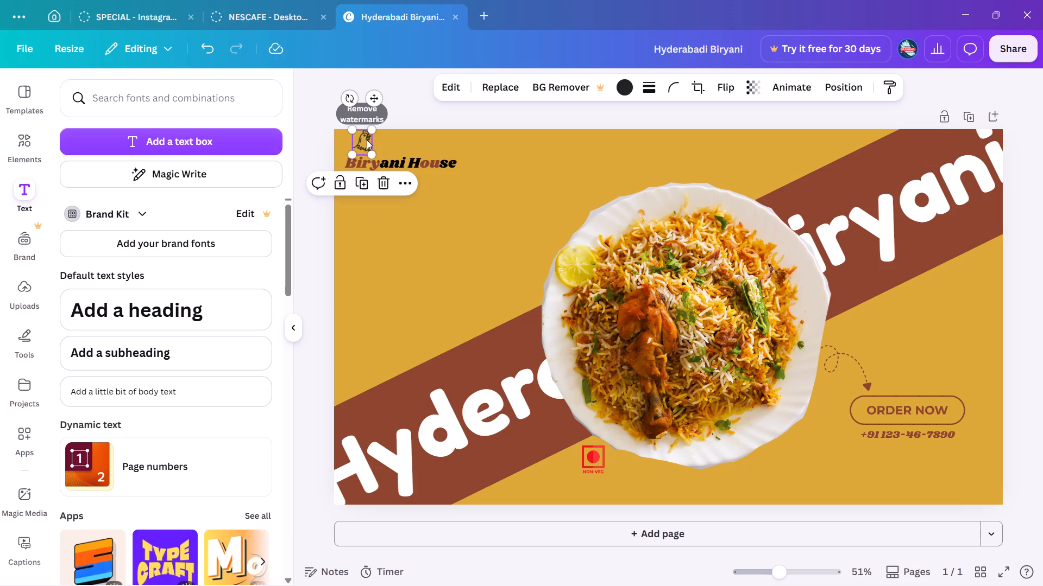
left_click_drag(371, 150, 376, 152)
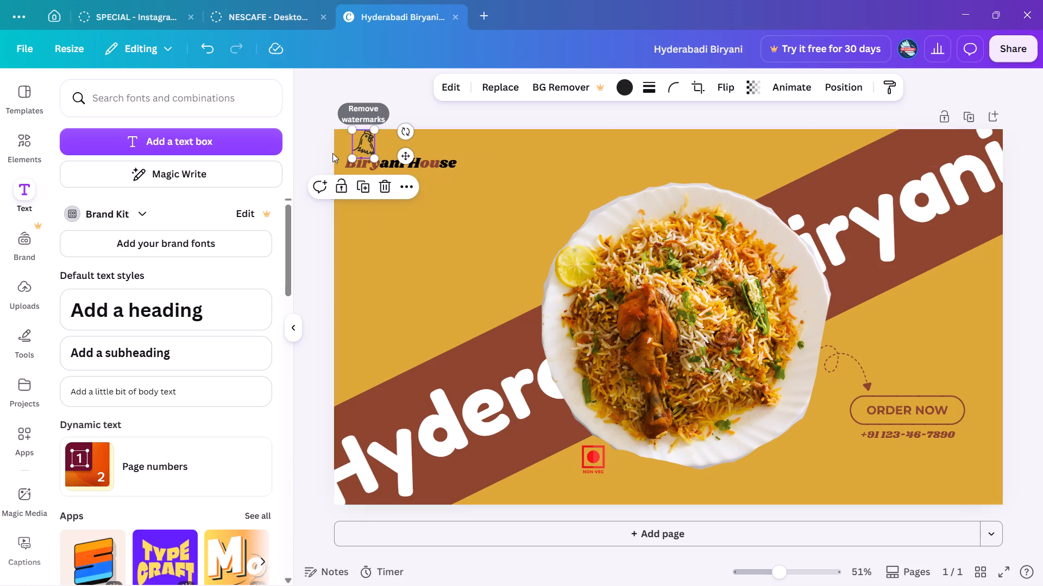
left_click(319, 160)
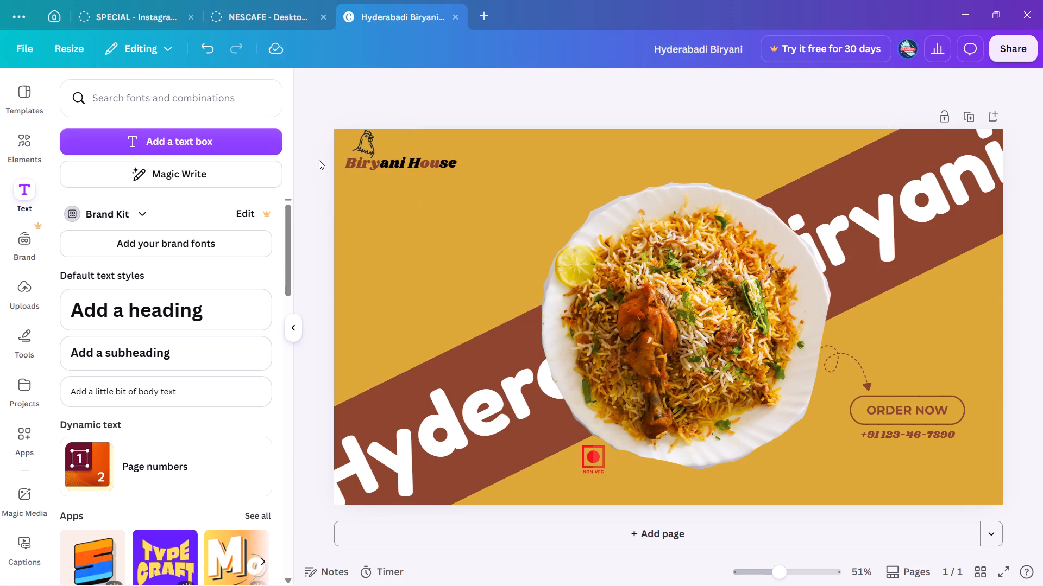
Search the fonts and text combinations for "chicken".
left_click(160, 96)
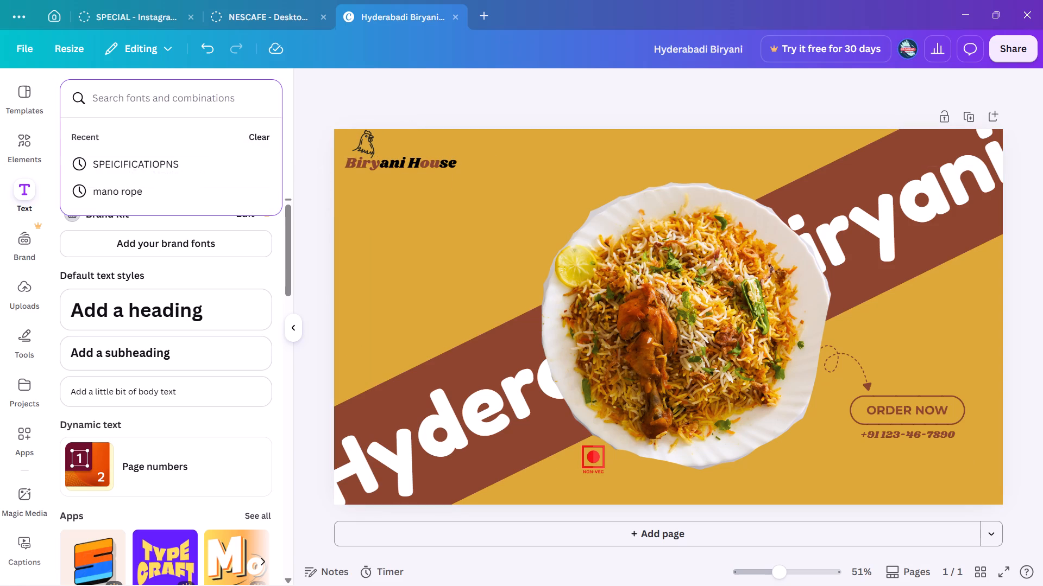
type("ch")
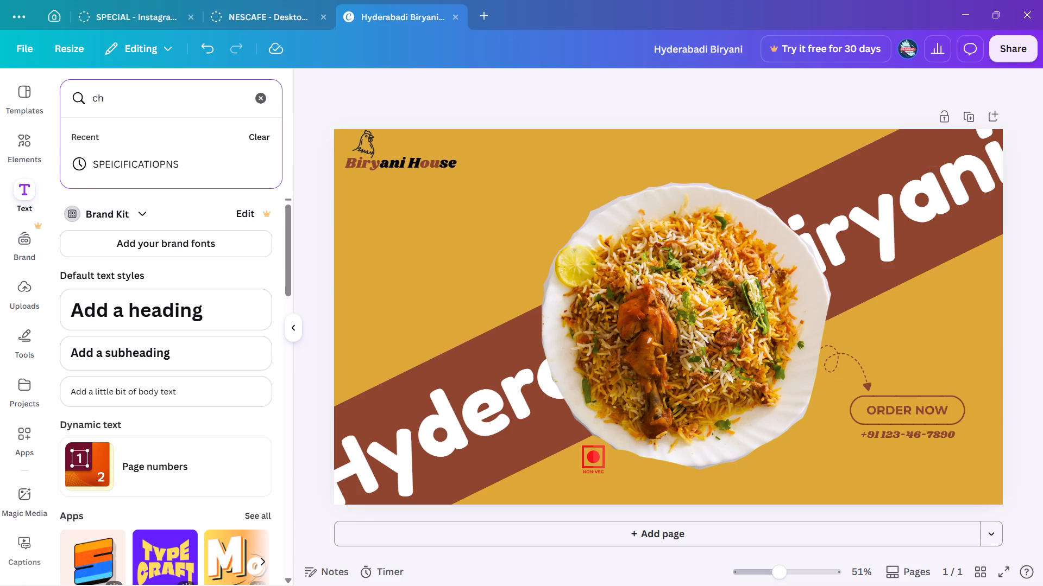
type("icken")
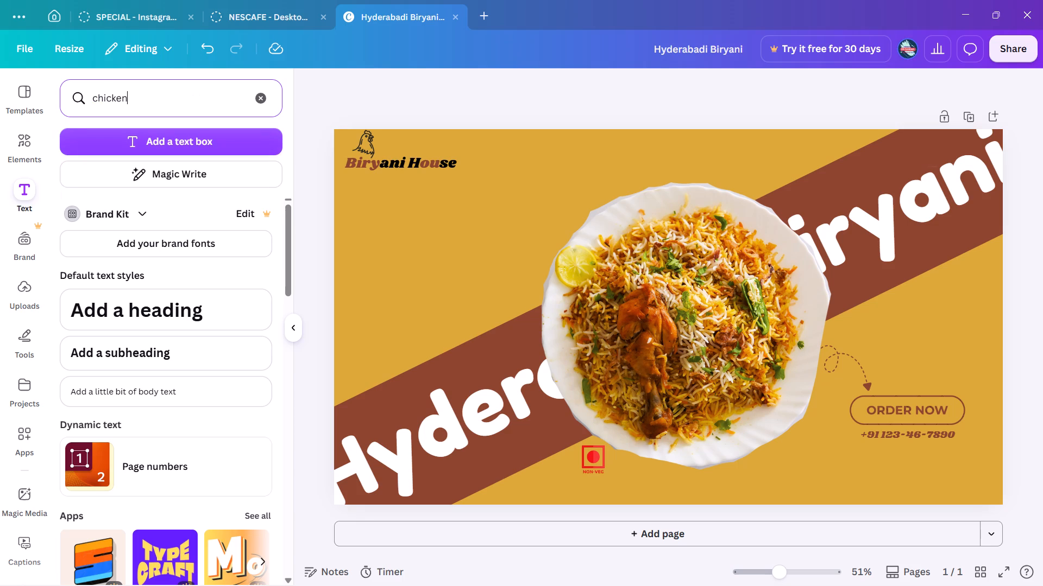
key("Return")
Search the graphic elements for "chicken" in place of the earlier nonveg search.
left_click(22, 163)
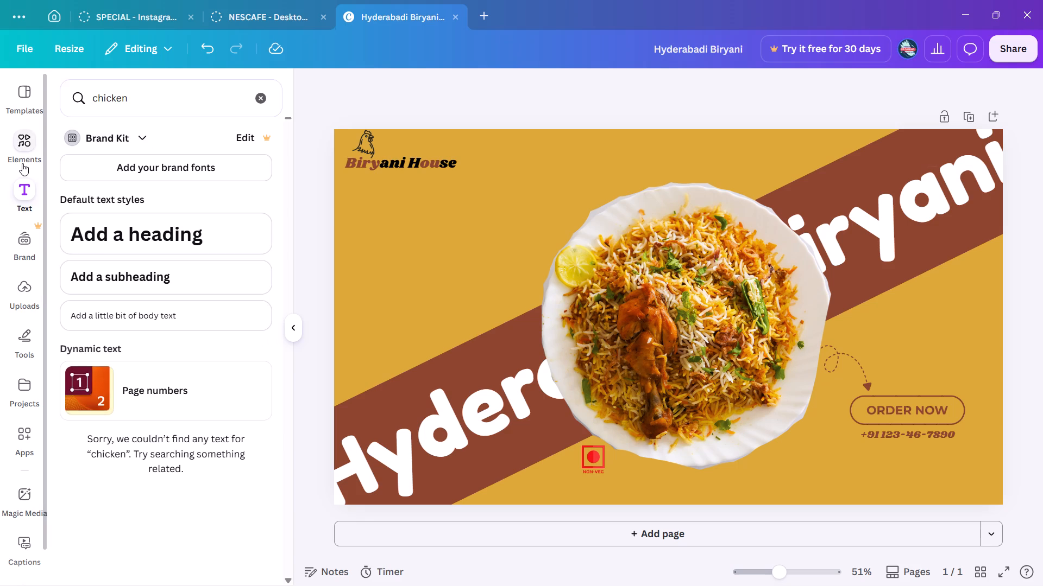
left_click(142, 109)
left_click(131, 99)
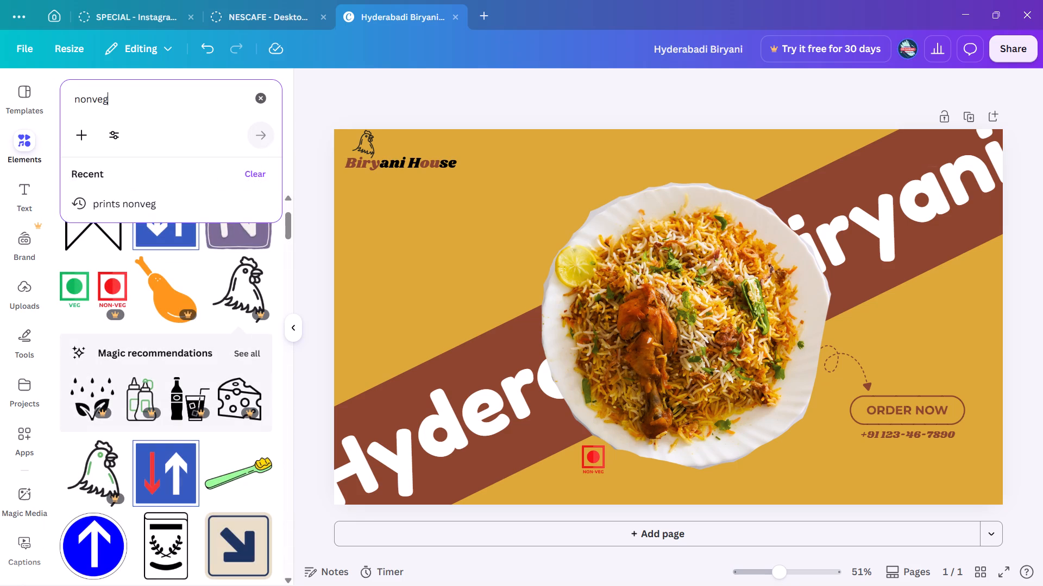
key("BackSpace")
key("BackSpace")
key("BackSpace")
key("BackSpace")
key("BackSpace")
key("BackSpace")
key("BackSpace")
key("BackSpace")
key("BackSpace")
key("BackSpace")
key("BackSpace")
key("BackSpace")
key("BackSpace")
key("BackSpace")
key("BackSpace")
key("BackSpace")
key("BackSpace")
key("c")
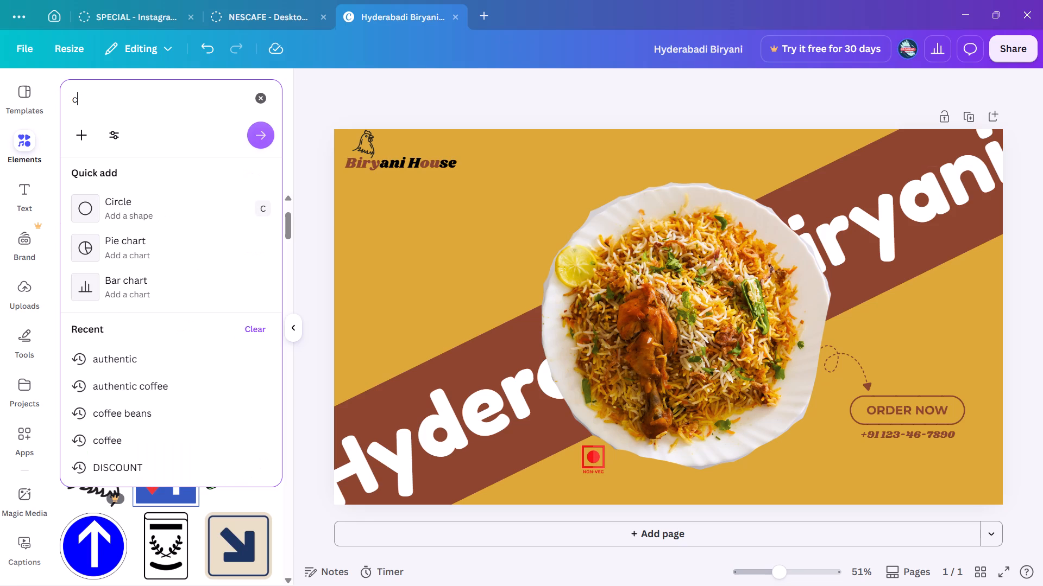
type("hicken")
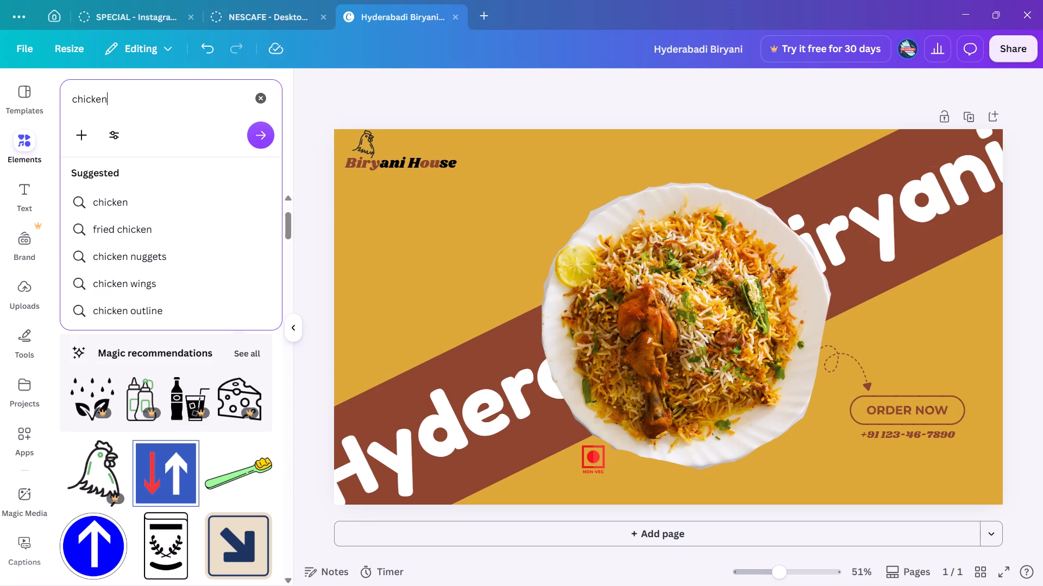
key("Return")
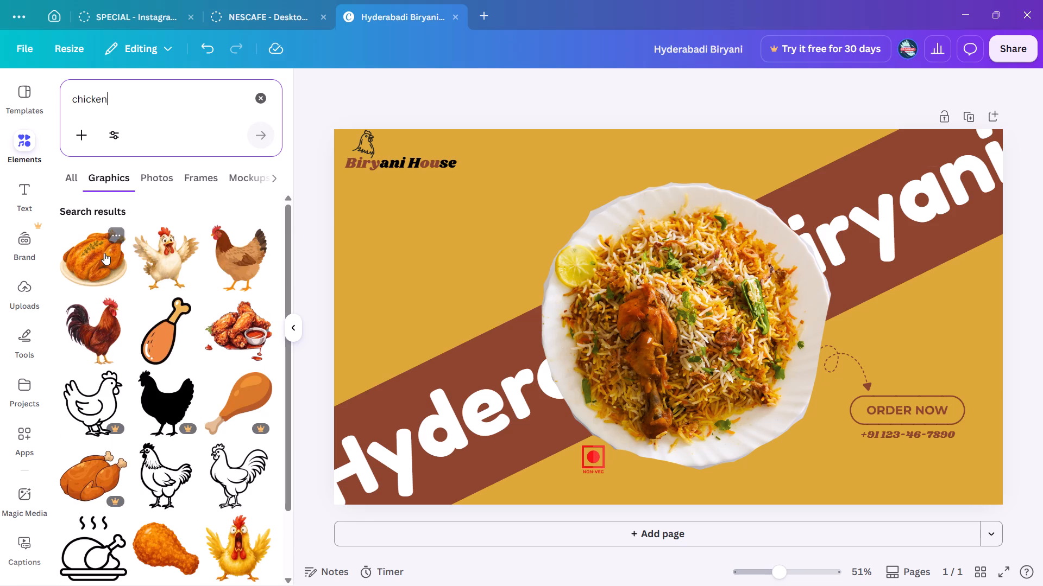
Add the black line drawing of a roast chicken on a platter, shrink it and place it below the "Biryani House" logo.
scroll(169, 336, "down", 2)
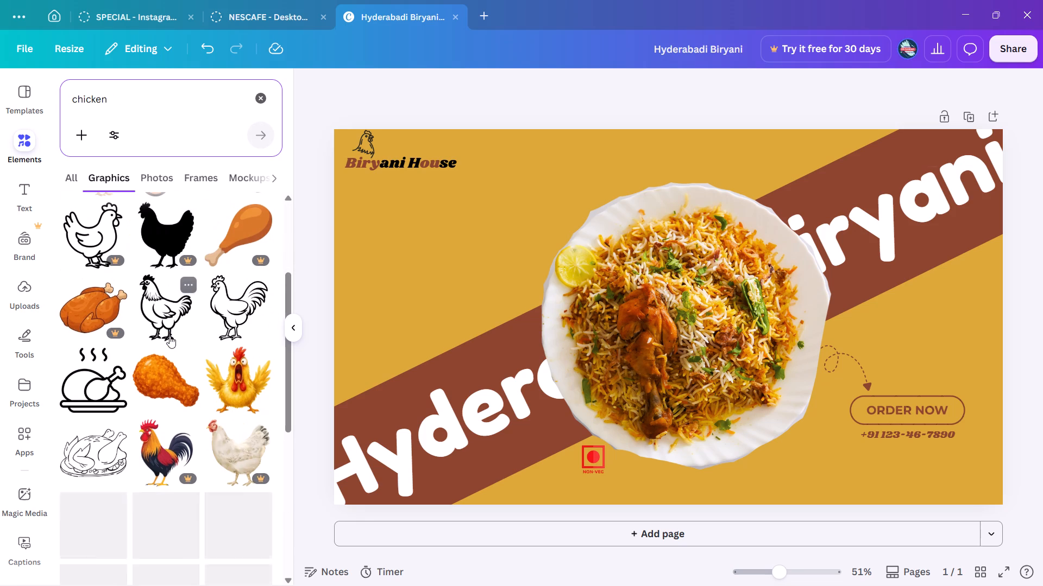
scroll(169, 336, "down", 1)
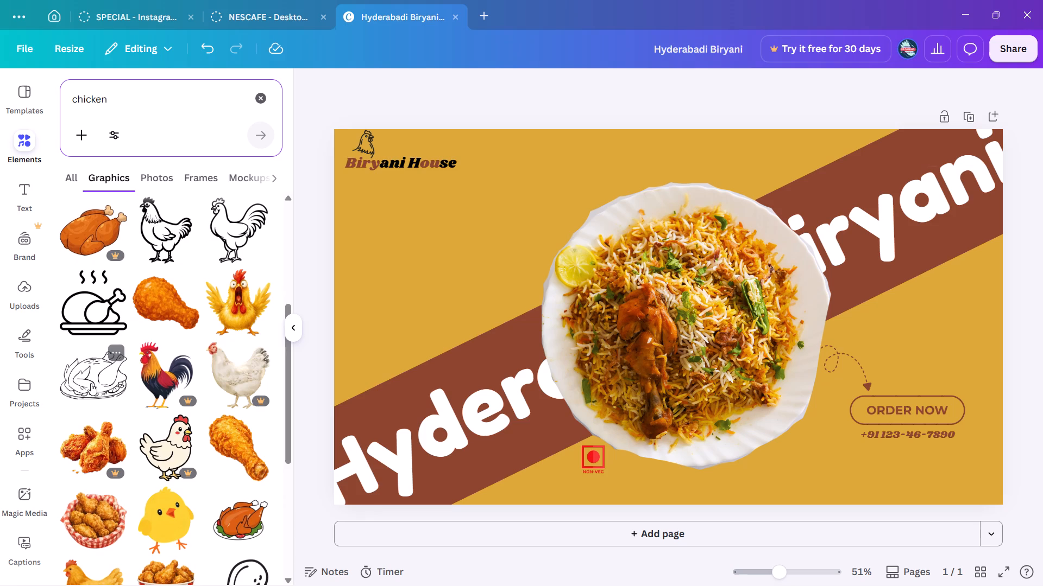
left_click(91, 383)
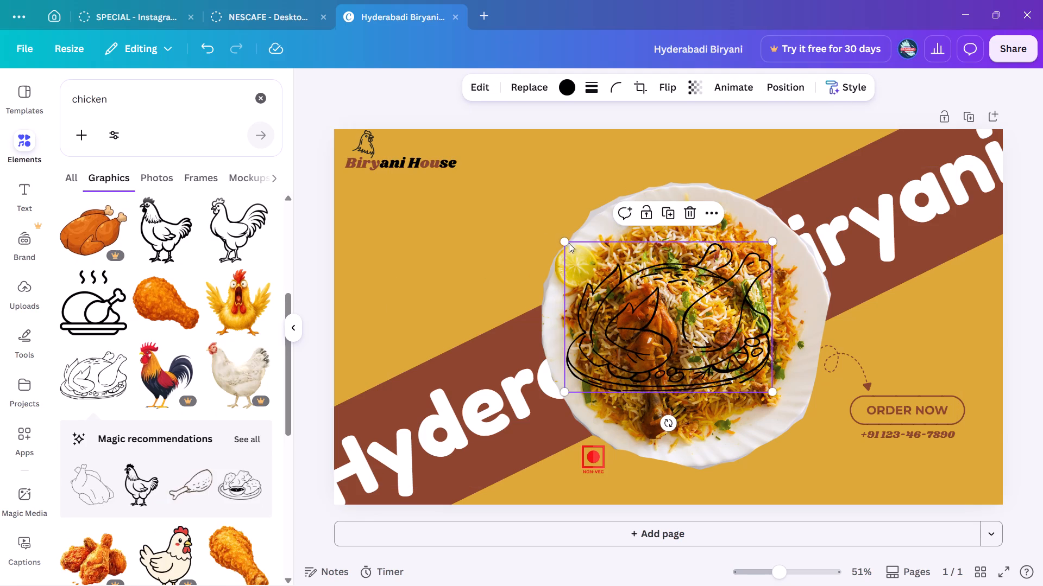
left_click_drag(563, 239, 700, 316)
left_click_drag(727, 356, 516, 246)
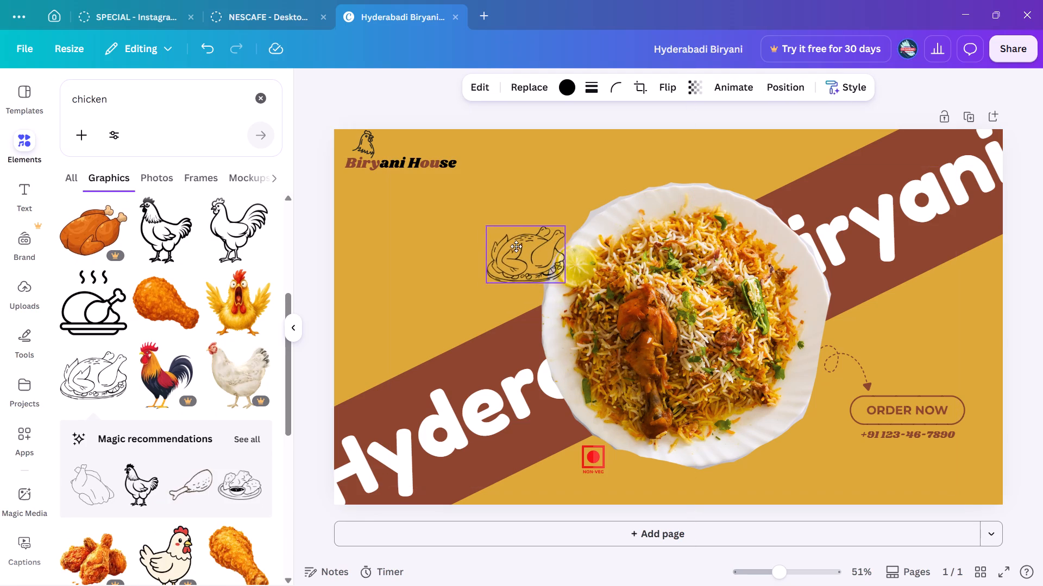
left_click_drag(516, 246, 513, 246)
left_click_drag(513, 246, 406, 259)
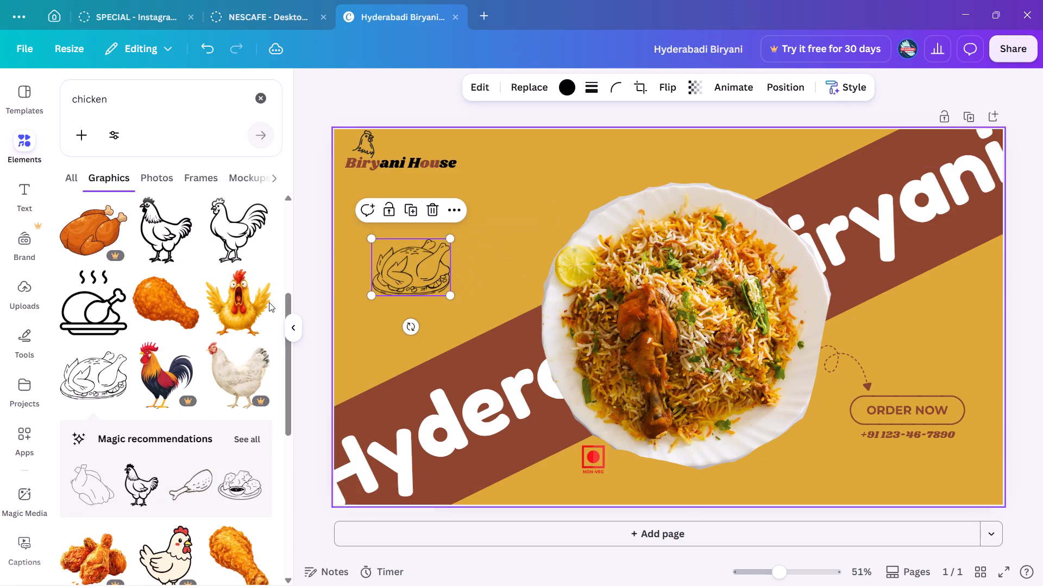
Duplicate the roast chicken drawing, place the copy near the page's top edge beside "Biryani House", and fade it to a partly transparent outline.
left_click(416, 213)
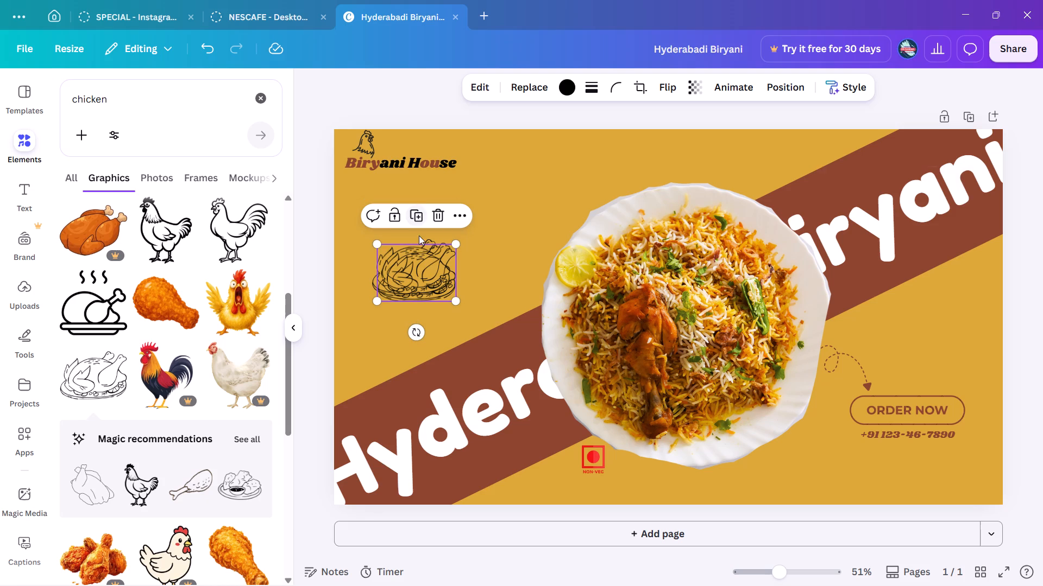
left_click_drag(423, 265, 539, 155)
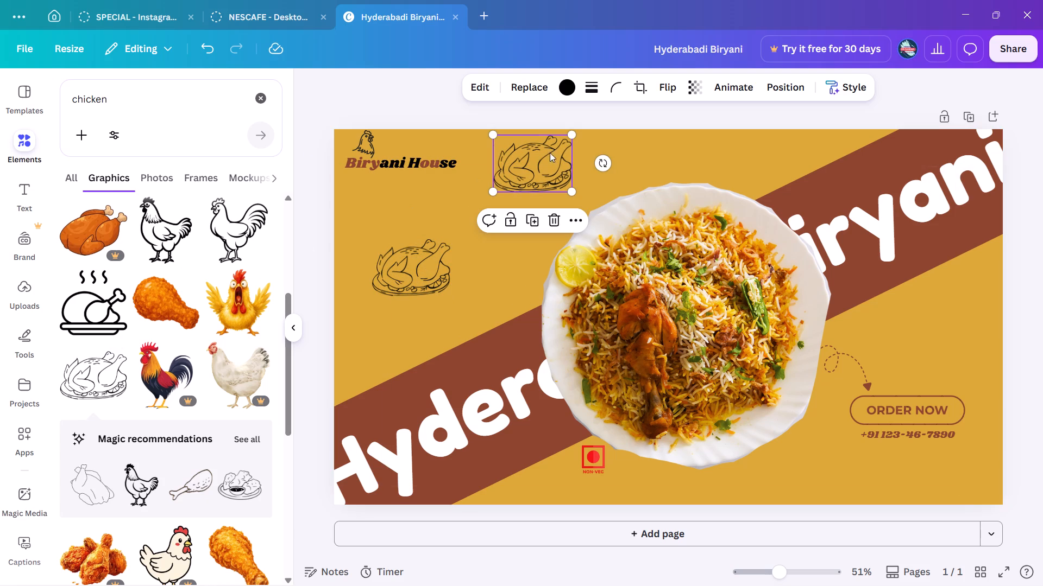
left_click(691, 90)
left_click(671, 137)
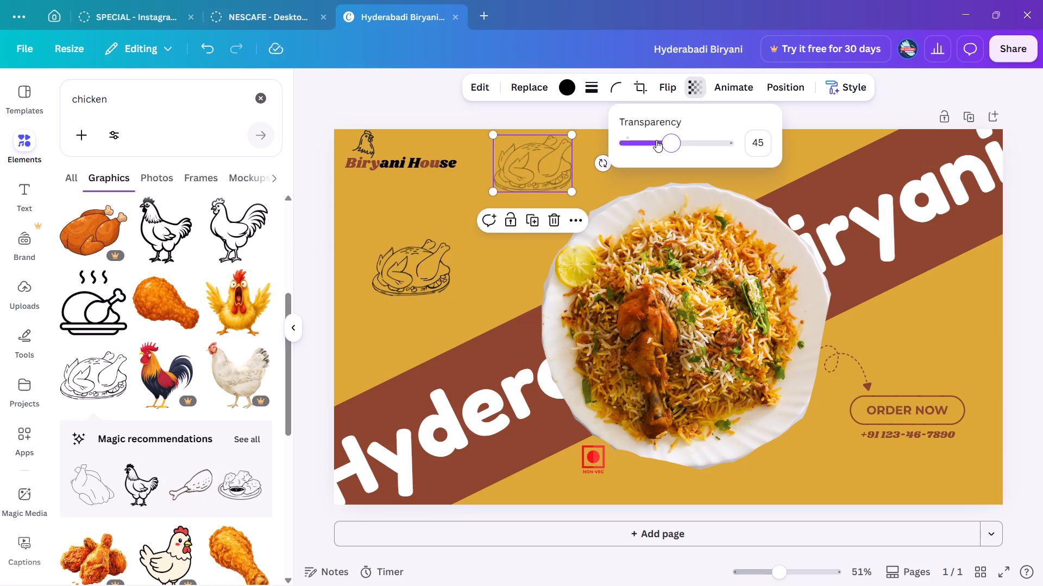
left_click(653, 142)
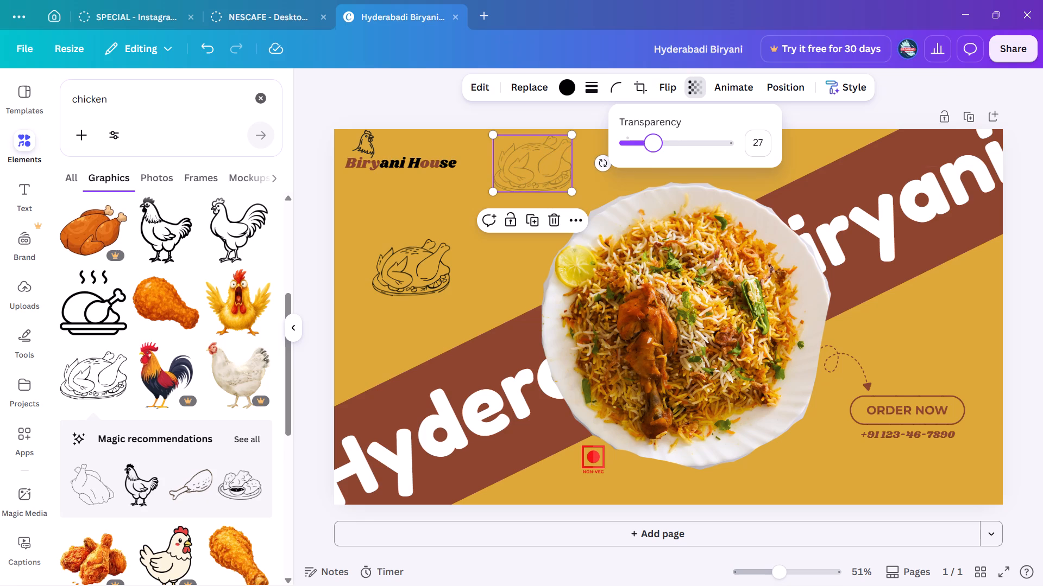
left_click(668, 145)
left_click(656, 145)
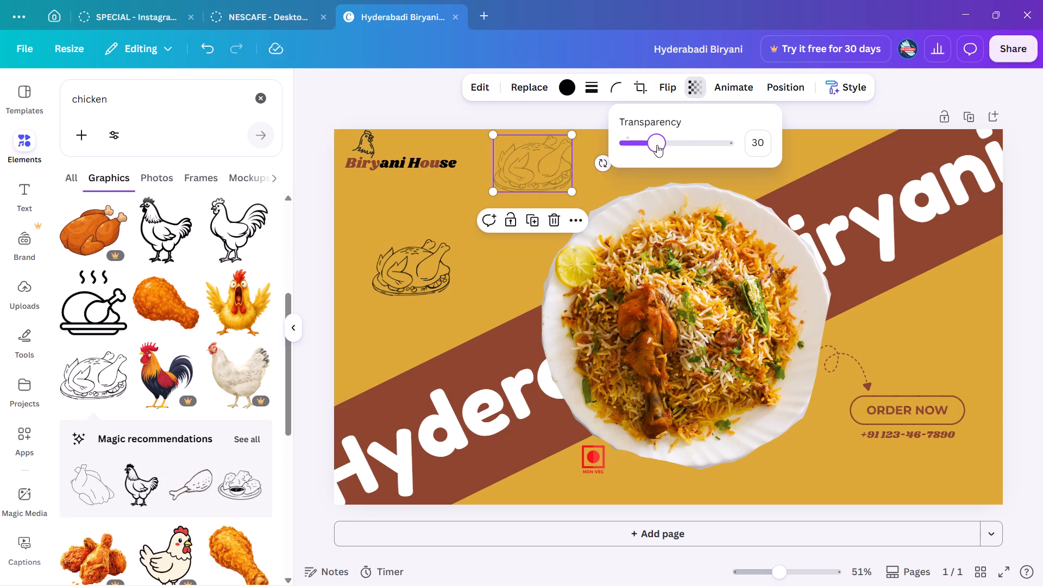
left_click(663, 144)
Delete the original fully opaque roast chicken drawing below the logo.
left_click(427, 262)
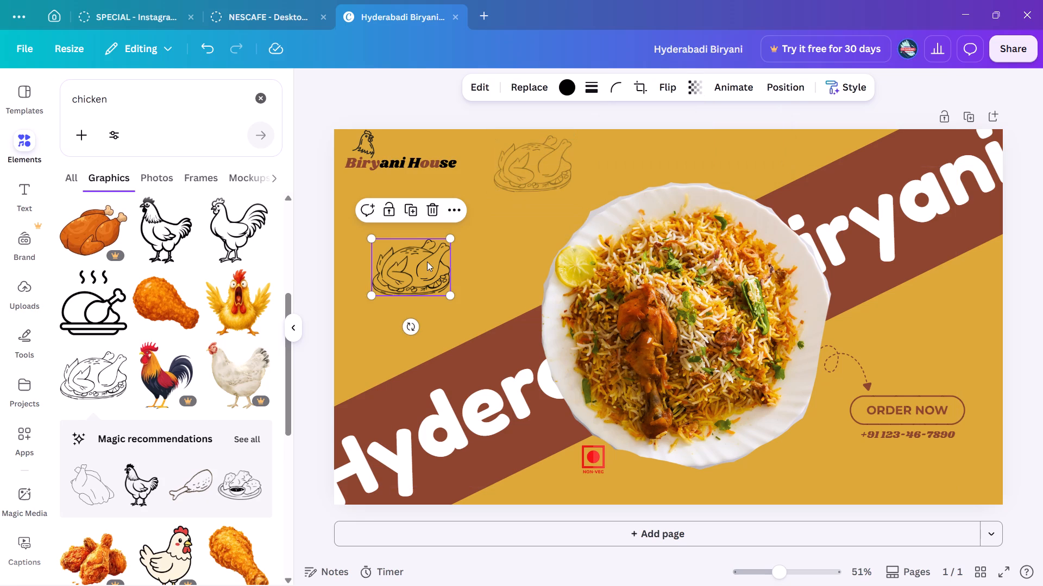
left_click(435, 209)
Place two copies of the faded roast chicken: one cropped by the page's top edge above the plate, one cropped by the left edge below the logo.
left_click(535, 158)
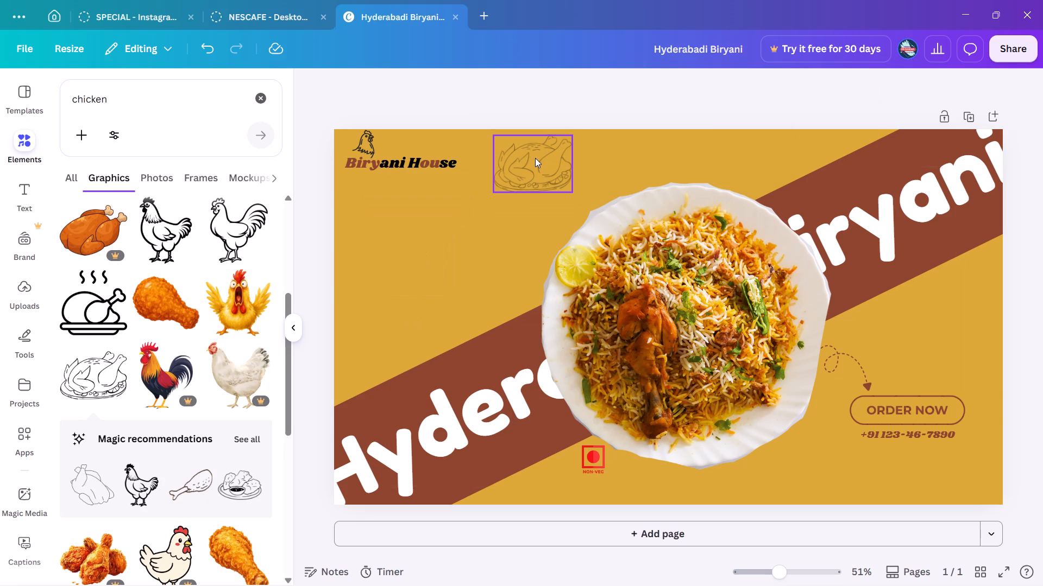
left_click(535, 218)
left_click_drag(541, 170, 703, 132)
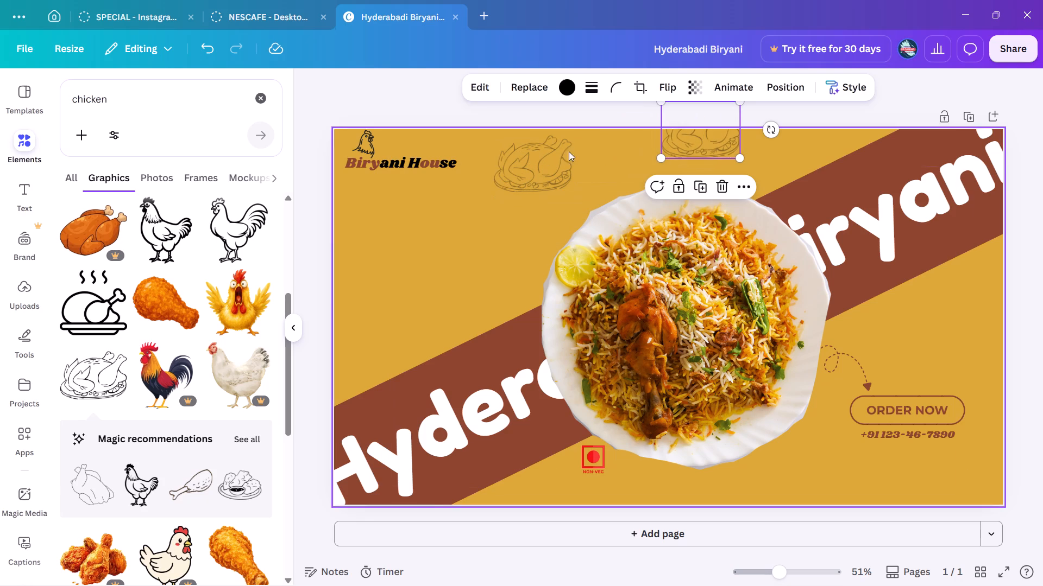
left_click(519, 160)
left_click(527, 218)
left_click_drag(526, 175, 399, 199)
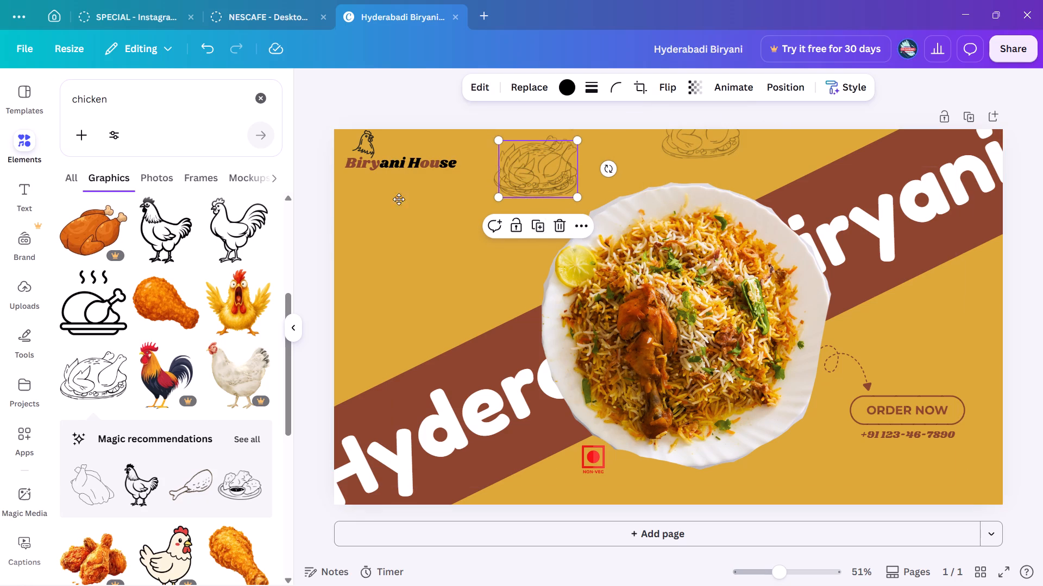
left_click_drag(399, 199, 329, 194)
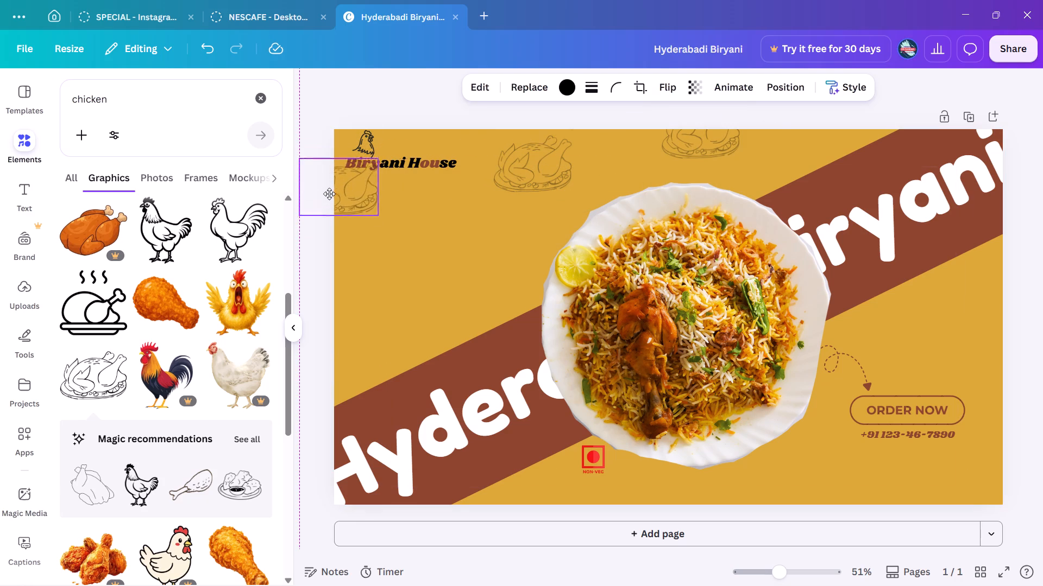
left_click_drag(329, 194, 325, 220)
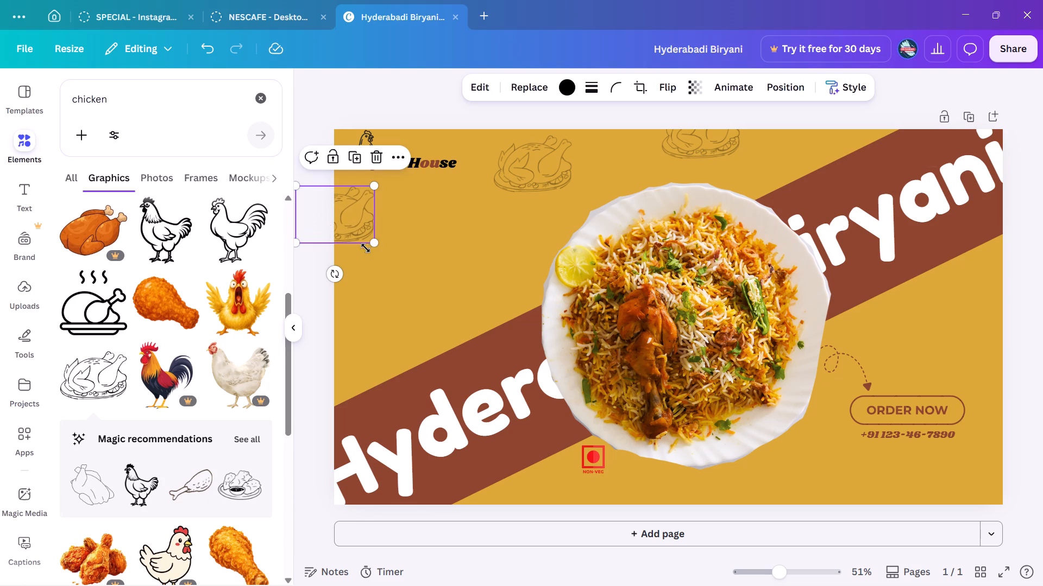
Place two more faded roast chicken copies: one between the logo and the diagonal band, one at the page's left edge overlapping the band.
left_click(359, 152)
left_click_drag(352, 207, 460, 269)
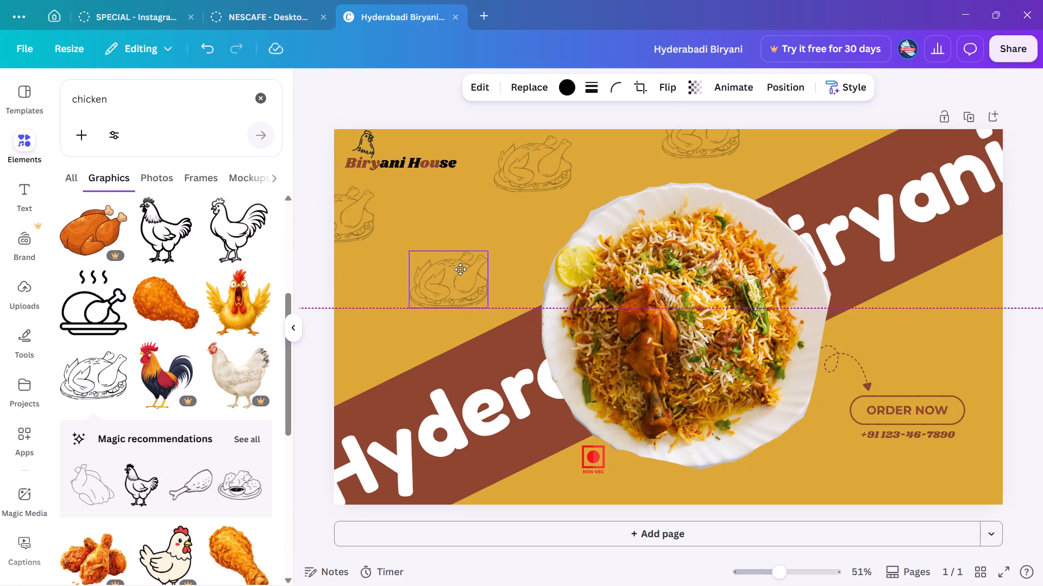
left_click_drag(460, 269, 464, 258)
left_click(458, 209)
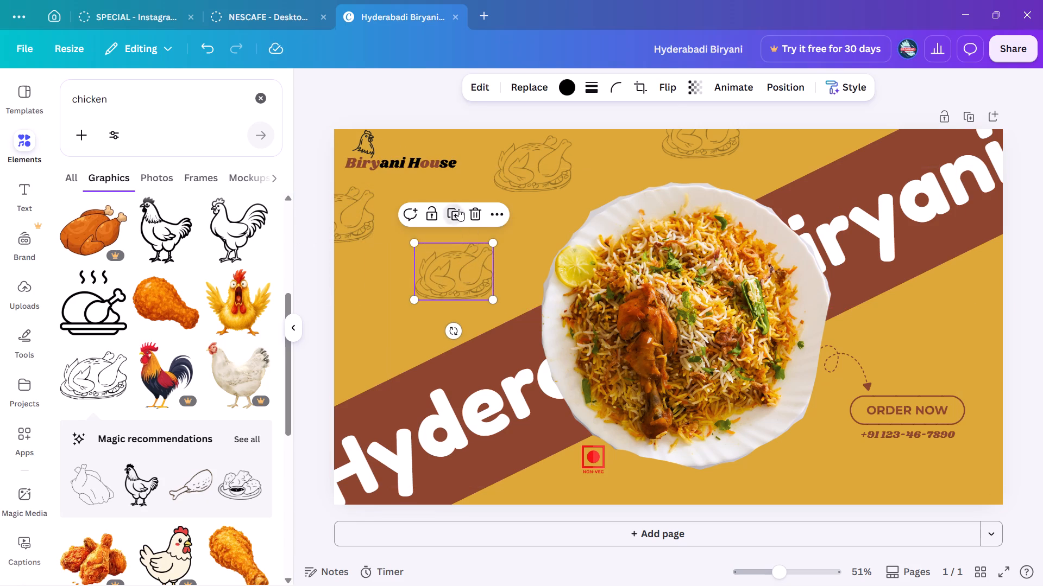
left_click_drag(561, 329, 349, 390)
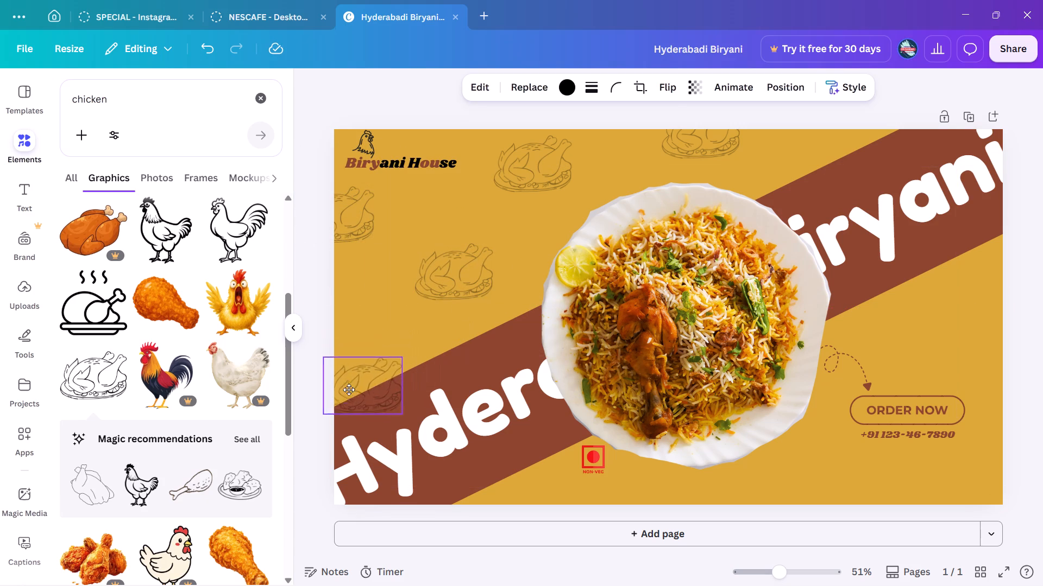
left_click_drag(349, 390, 344, 394)
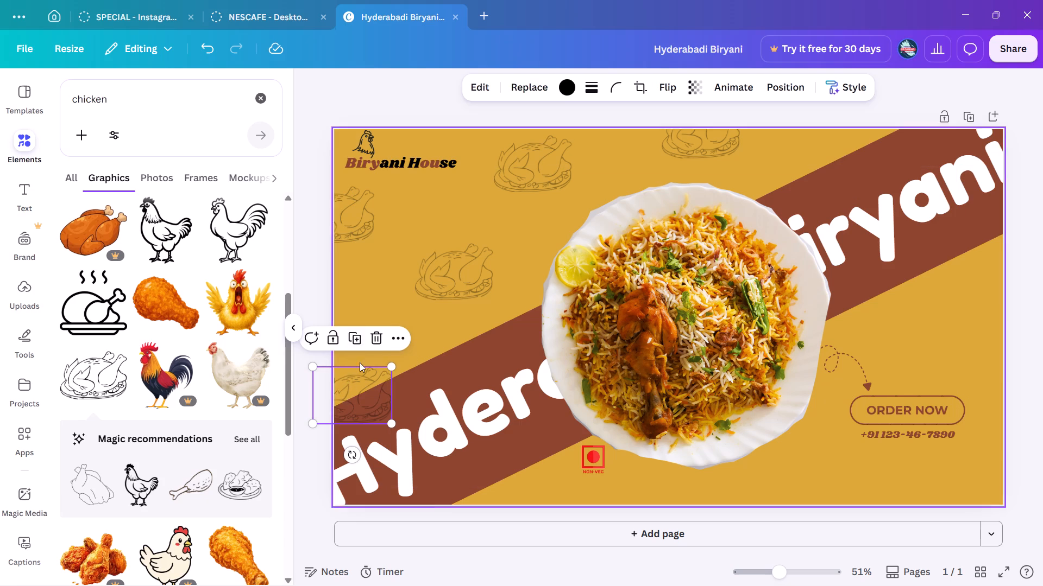
left_click_drag(357, 379, 358, 360)
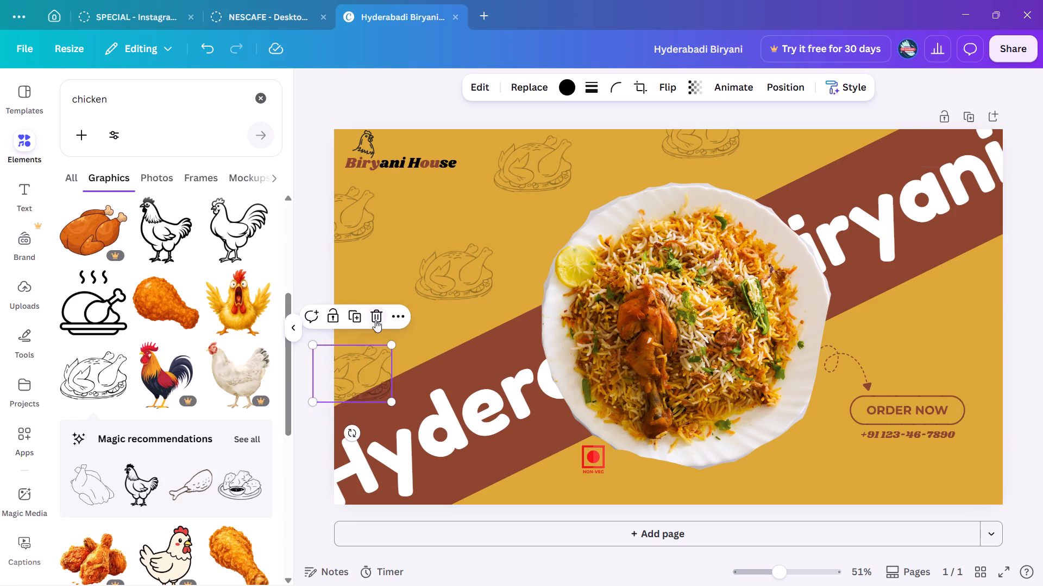
Place two more faded roast chicken copies along the page's bottom edge, one on each side of the NON-VEG badge.
left_click(358, 314)
left_click_drag(368, 373, 529, 355)
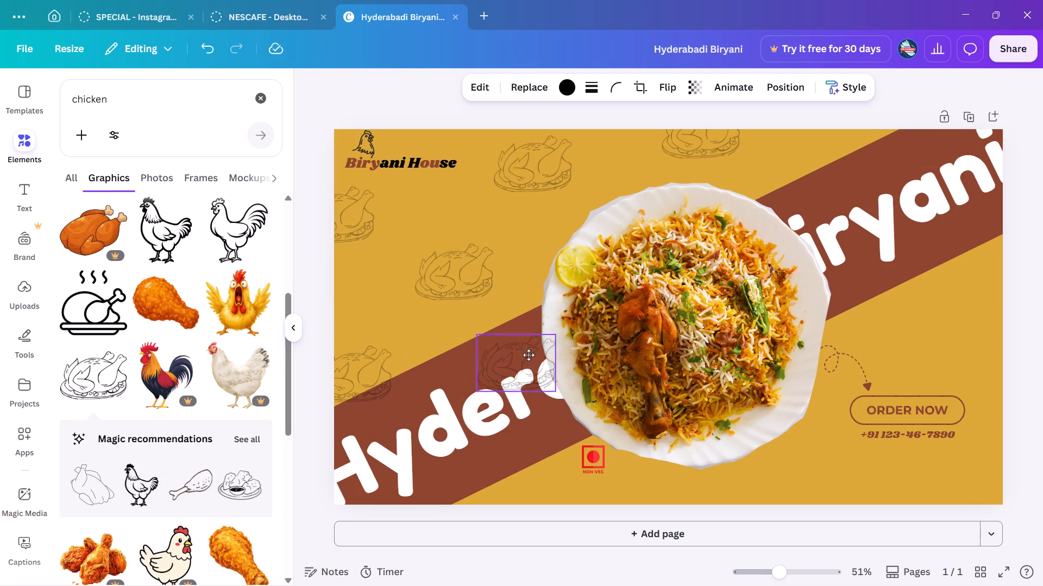
left_click_drag(529, 355, 526, 485)
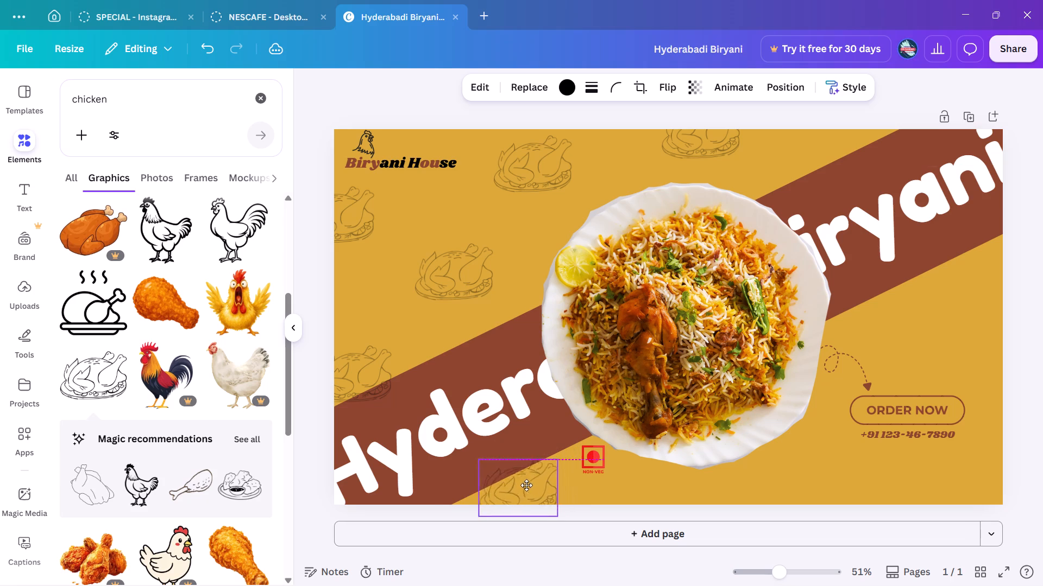
left_click_drag(526, 485, 491, 489)
left_click(479, 432)
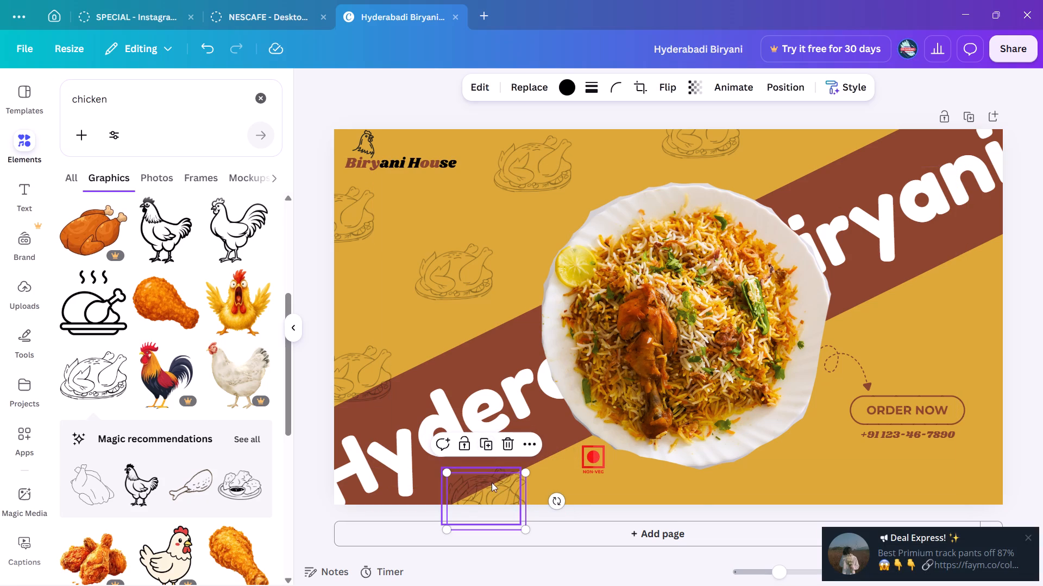
left_click_drag(486, 487, 667, 477)
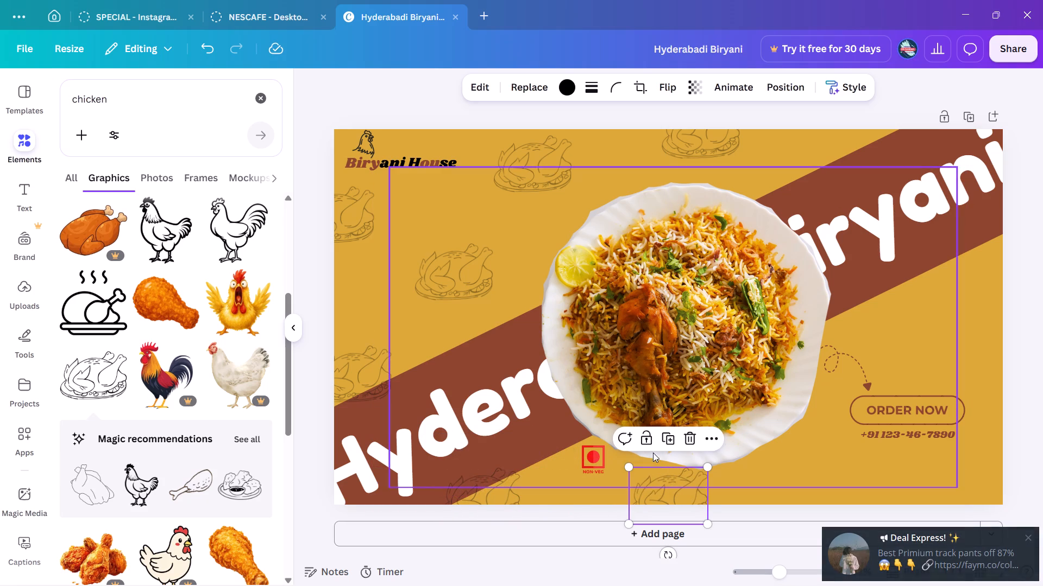
Lock the faded roast chicken at the bottom edge below the plate and try to move it.
left_click(647, 441)
left_click_drag(670, 498, 777, 466)
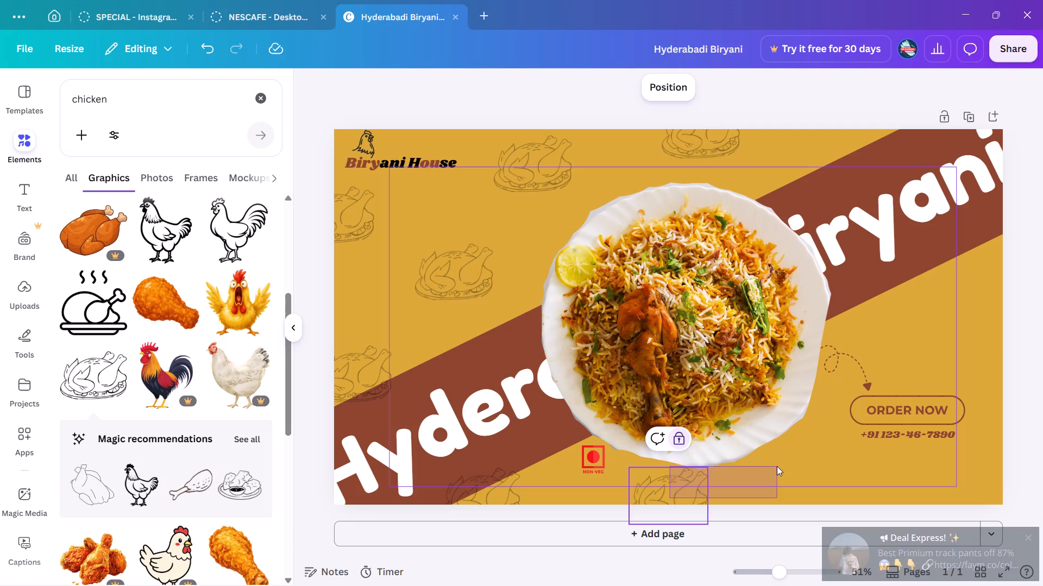
left_click_drag(777, 466, 776, 466)
left_click(1022, 334)
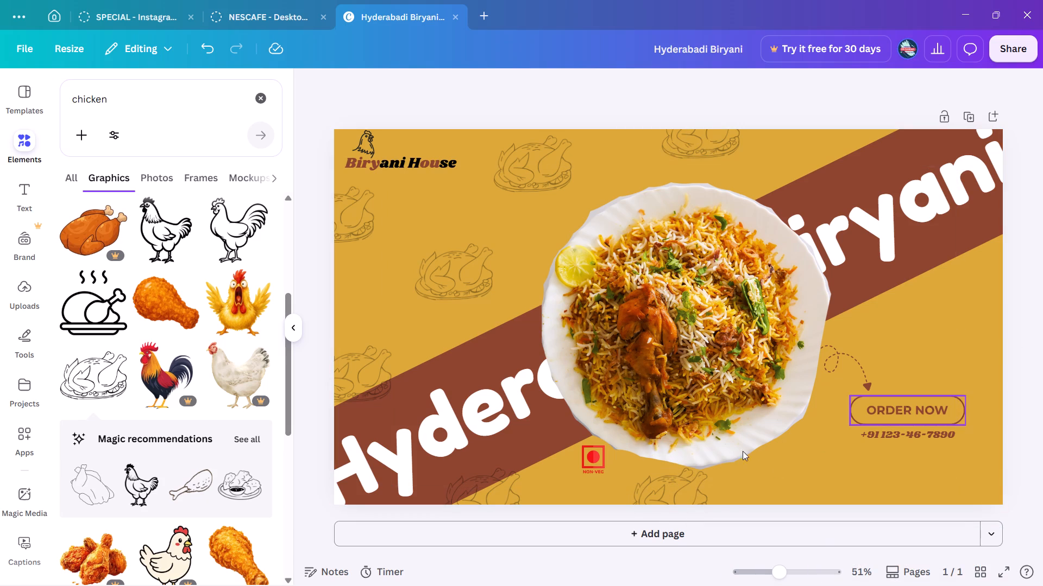
left_click(666, 495)
double_click(670, 496)
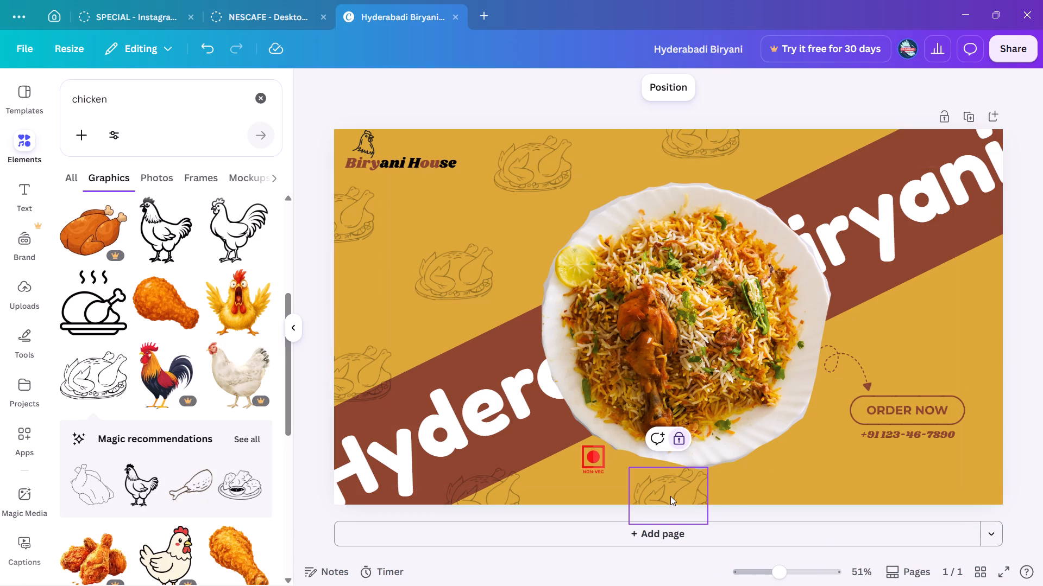
triple_click(670, 496)
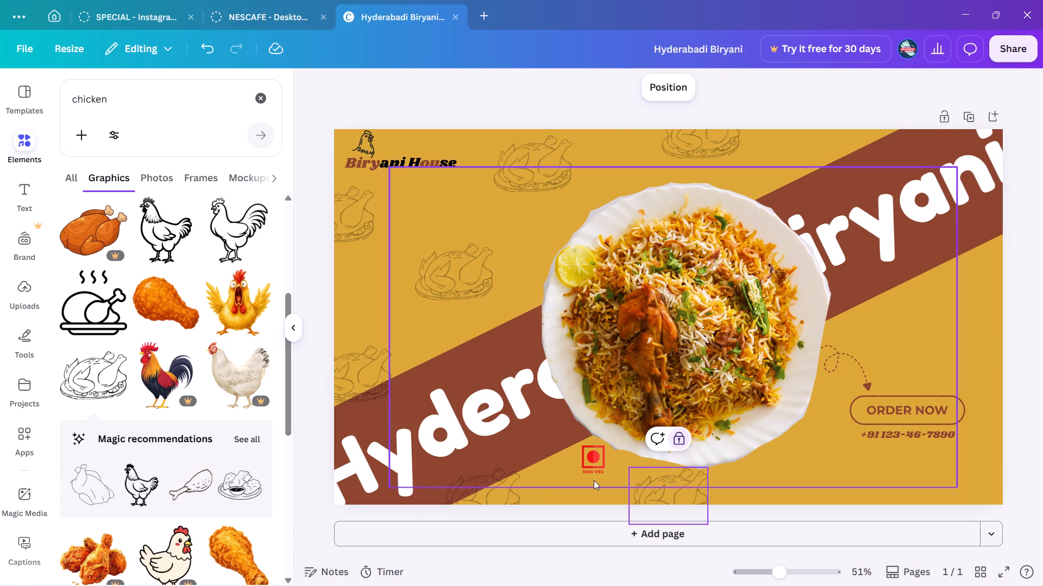
Place two more faded roast chicken copies: one beside the plate below the ORDER NOW button, one above the button under the diagonal band.
left_click(505, 491)
left_click(485, 436)
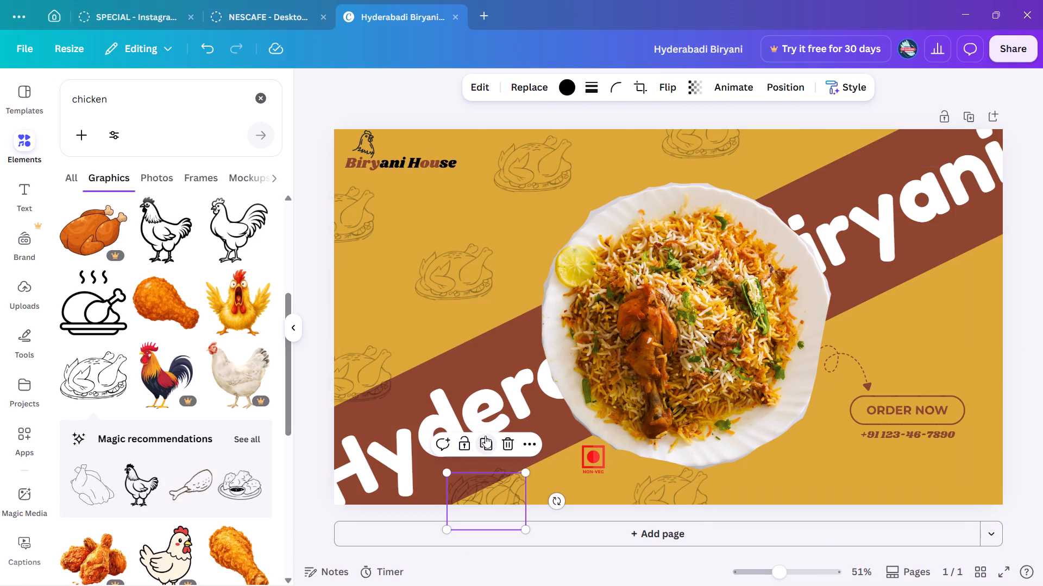
left_click_drag(476, 496, 793, 458)
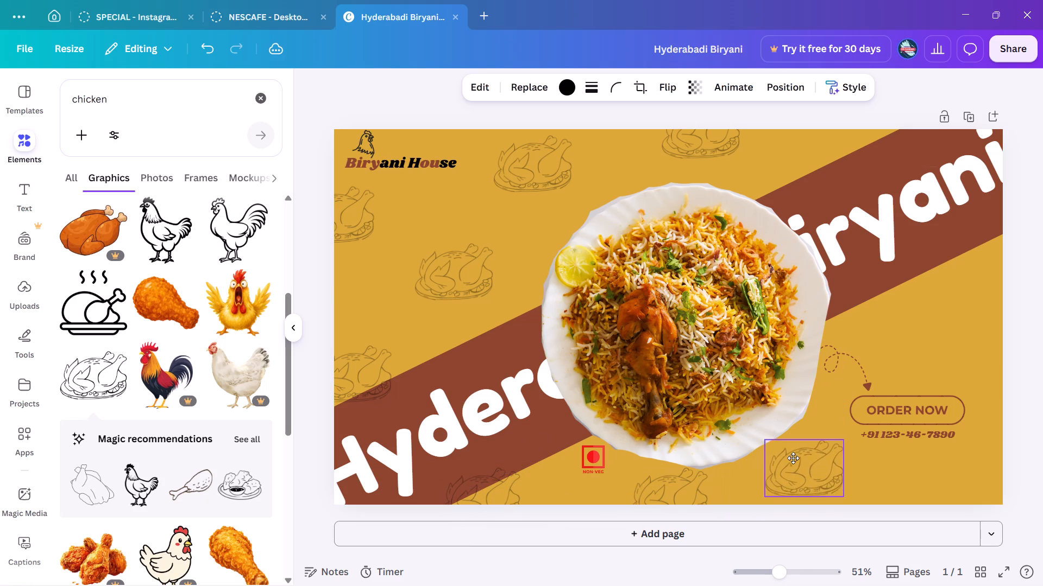
left_click_drag(793, 458, 793, 455)
left_click(804, 393)
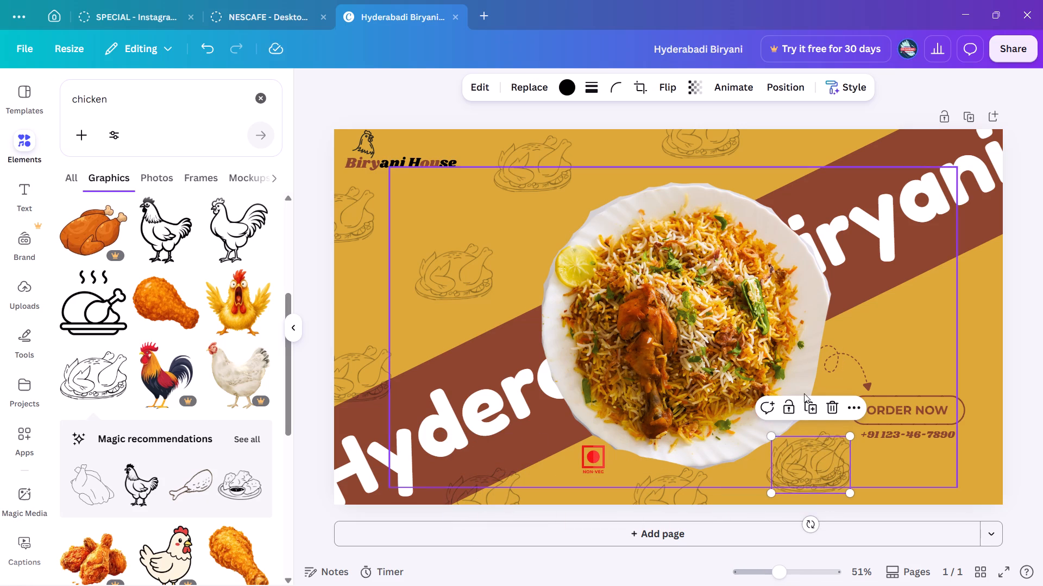
left_click_drag(817, 458, 930, 281)
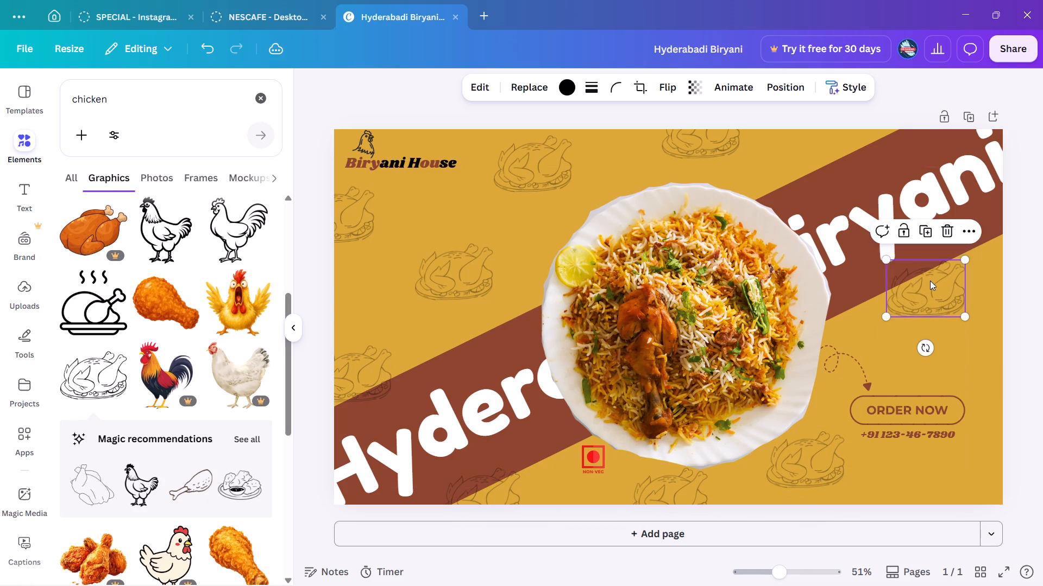
Place another faded roast chicken copy at the page's top edge, partly overlapping the diagonal band above the "Biryani" lettering.
left_click(922, 227)
left_click_drag(932, 278, 900, 190)
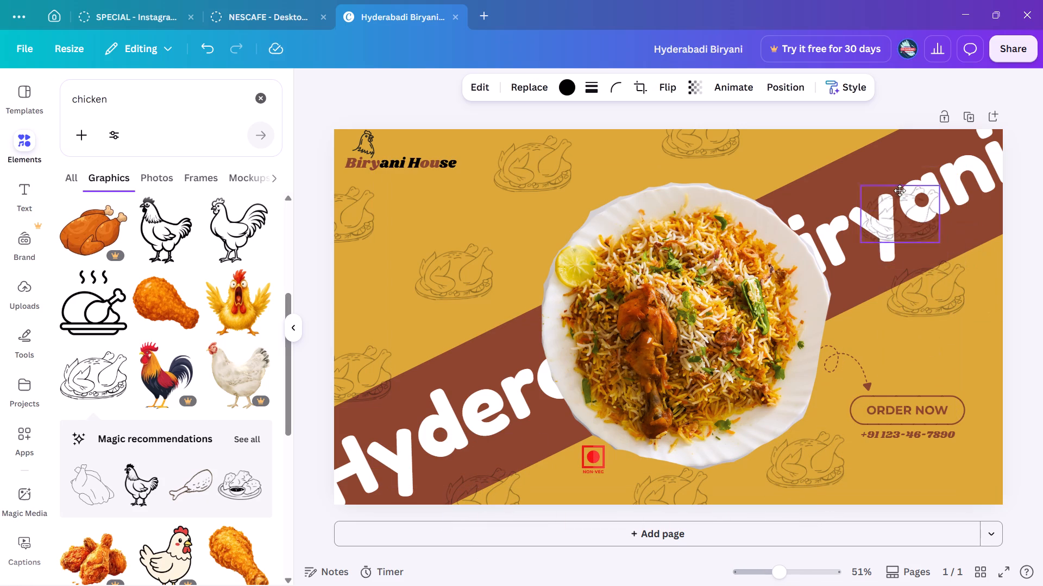
left_click_drag(900, 190, 907, 116)
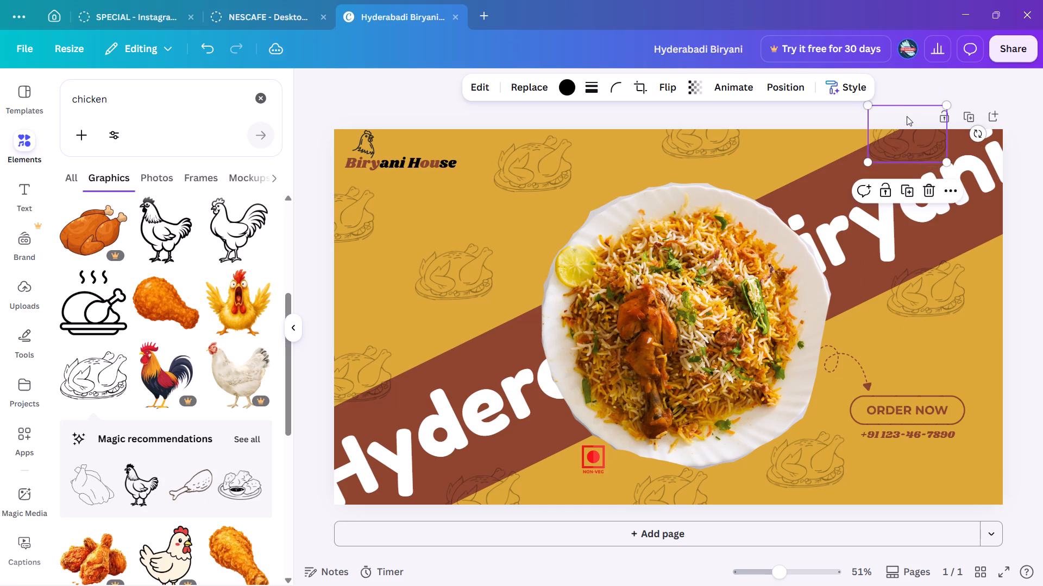
left_click_drag(911, 142, 891, 148)
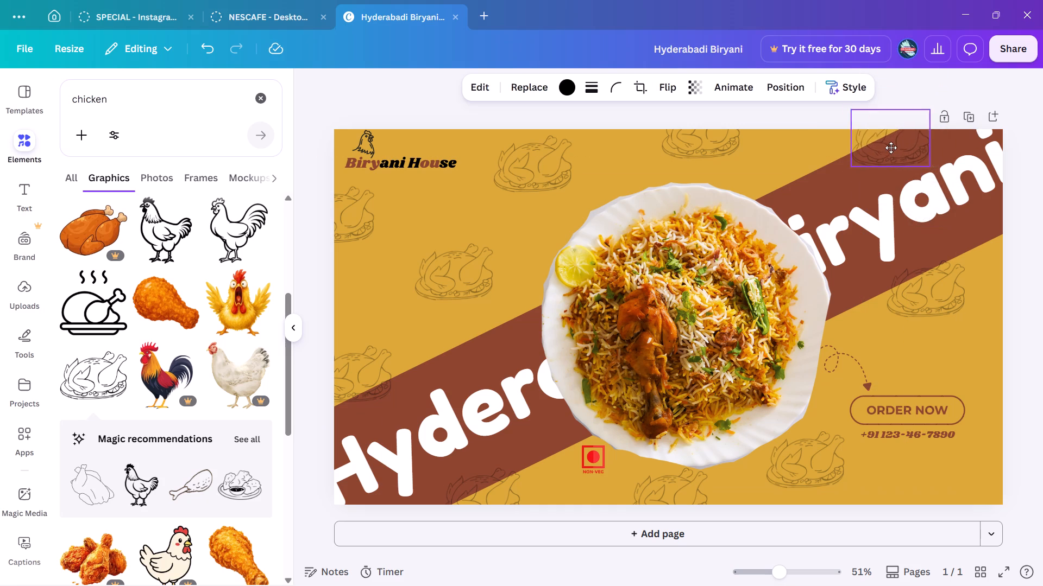
left_click_drag(891, 148, 876, 155)
Place two more faded roast chicken copies: one cropped by the page's right edge near ORDER NOW, one in the bottom corner below the phone number.
left_click(872, 204)
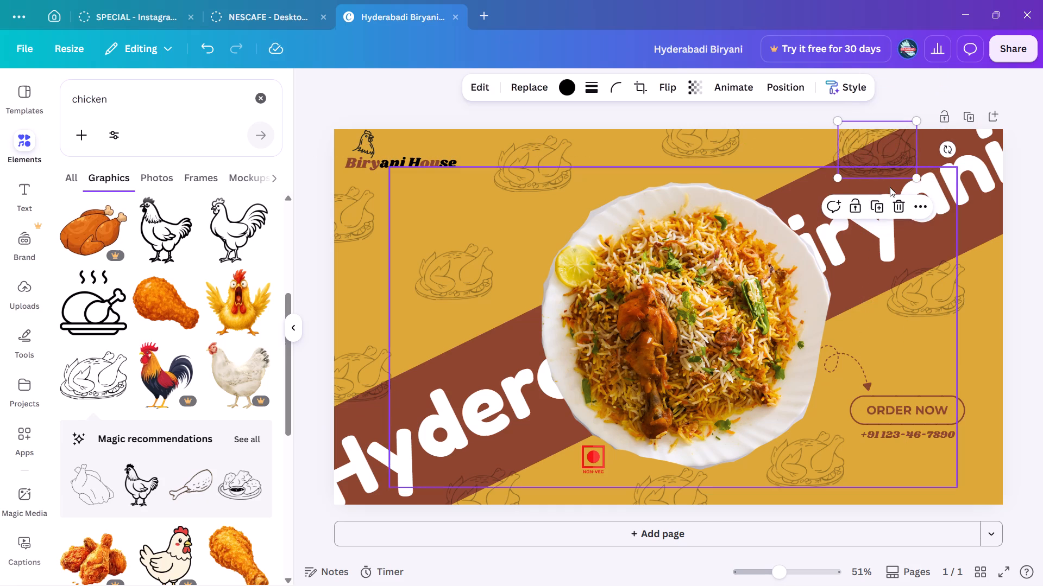
left_click_drag(876, 149, 978, 371)
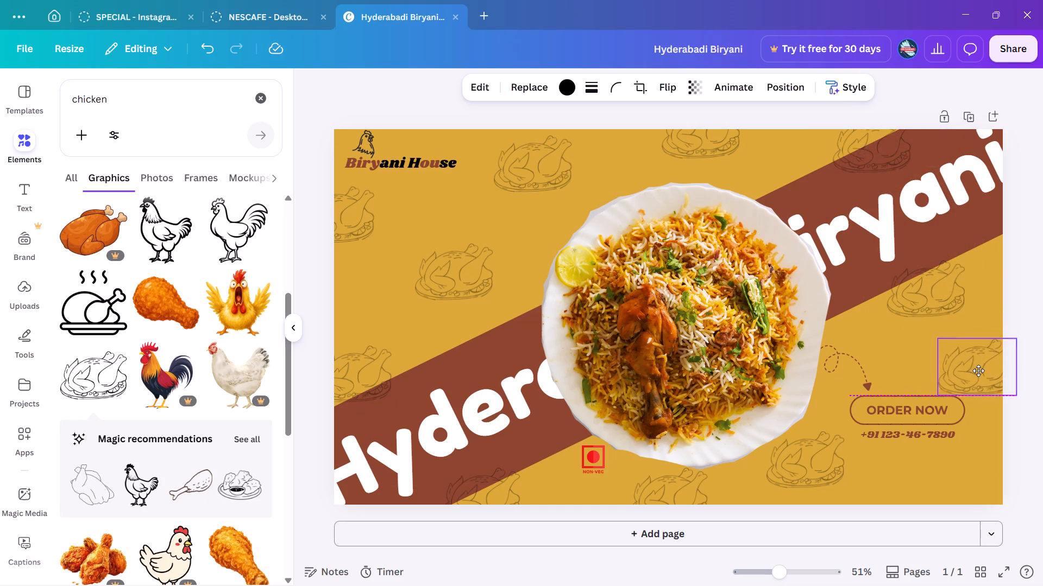
left_click_drag(978, 371, 995, 373)
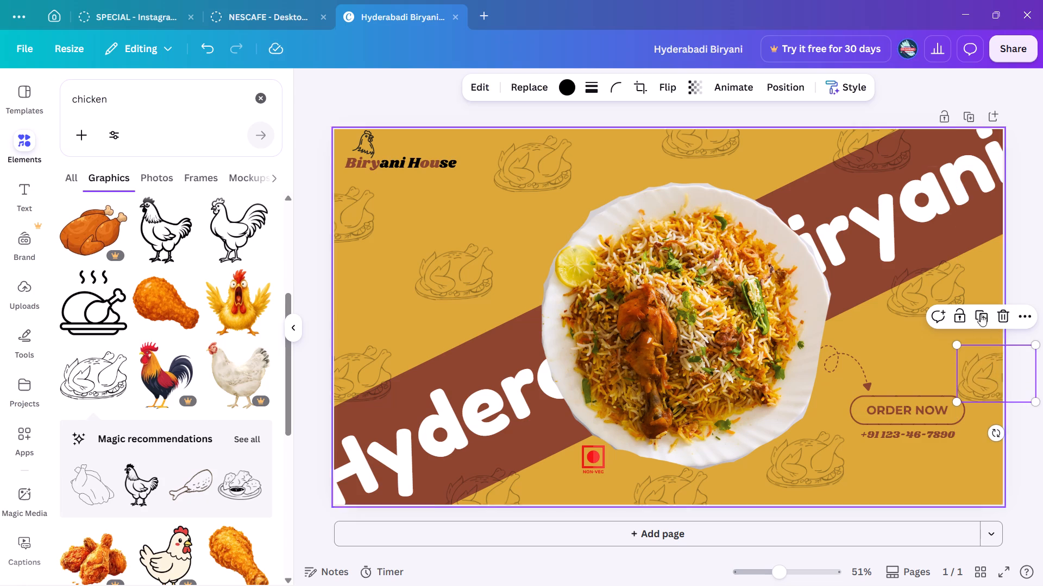
left_click(982, 315)
left_click_drag(977, 375, 860, 366)
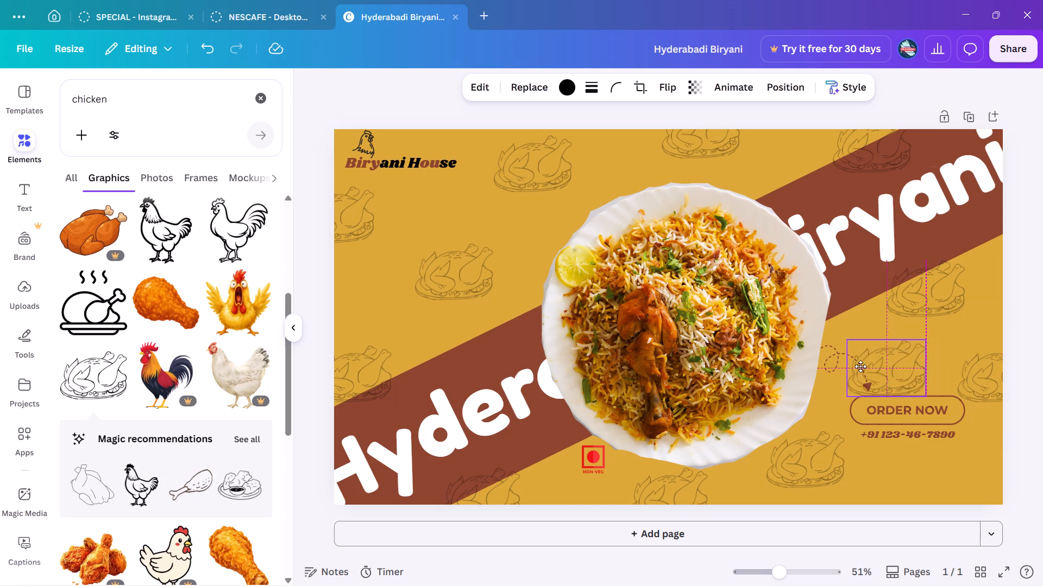
left_click_drag(860, 366, 945, 493)
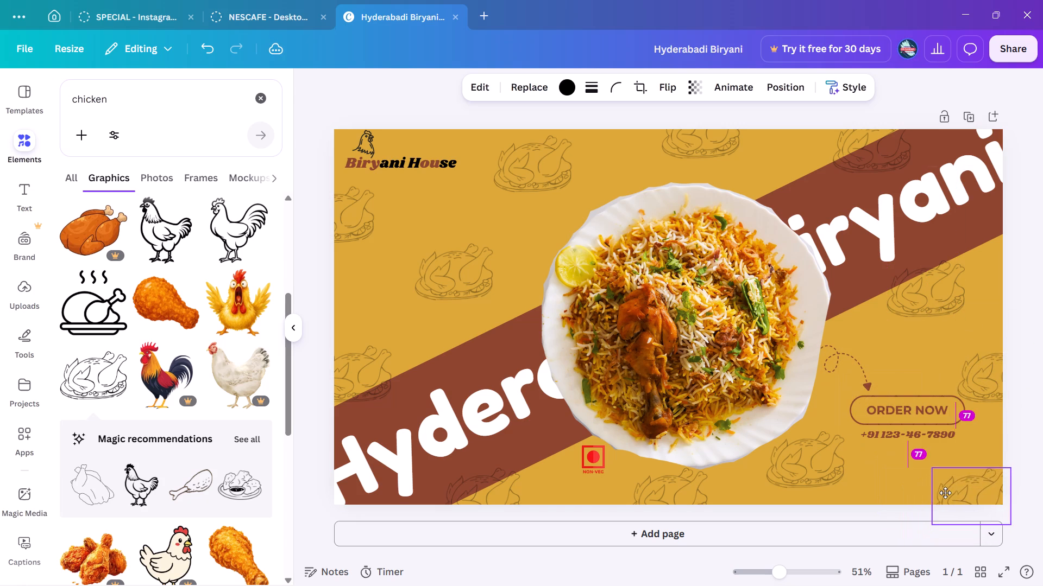
left_click_drag(945, 493, 944, 493)
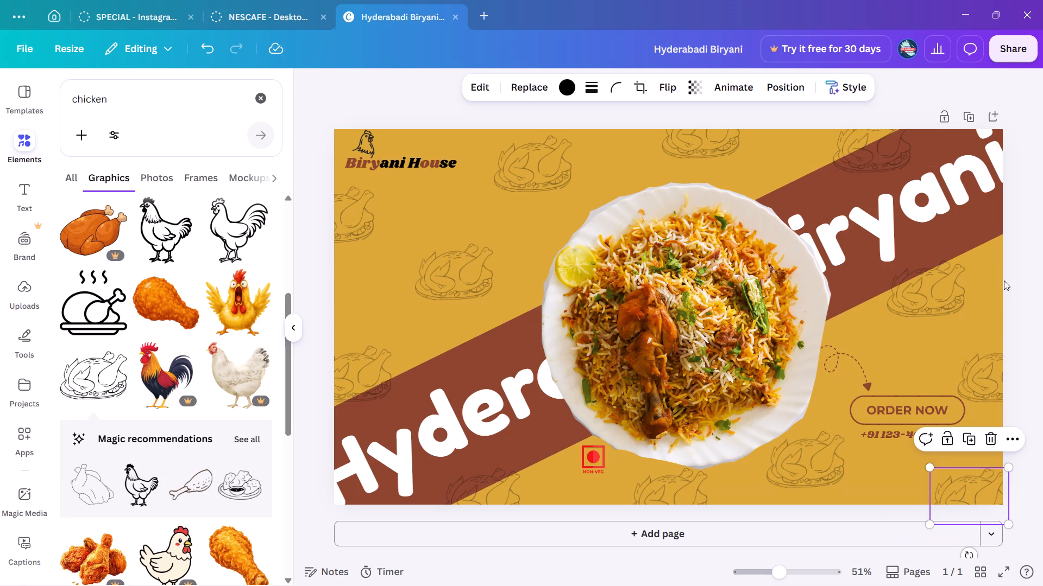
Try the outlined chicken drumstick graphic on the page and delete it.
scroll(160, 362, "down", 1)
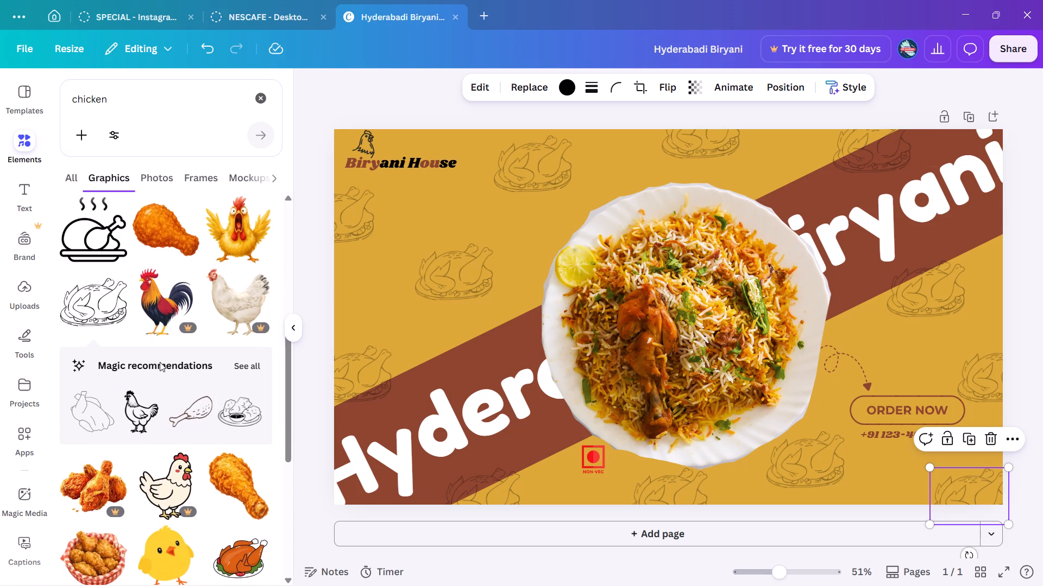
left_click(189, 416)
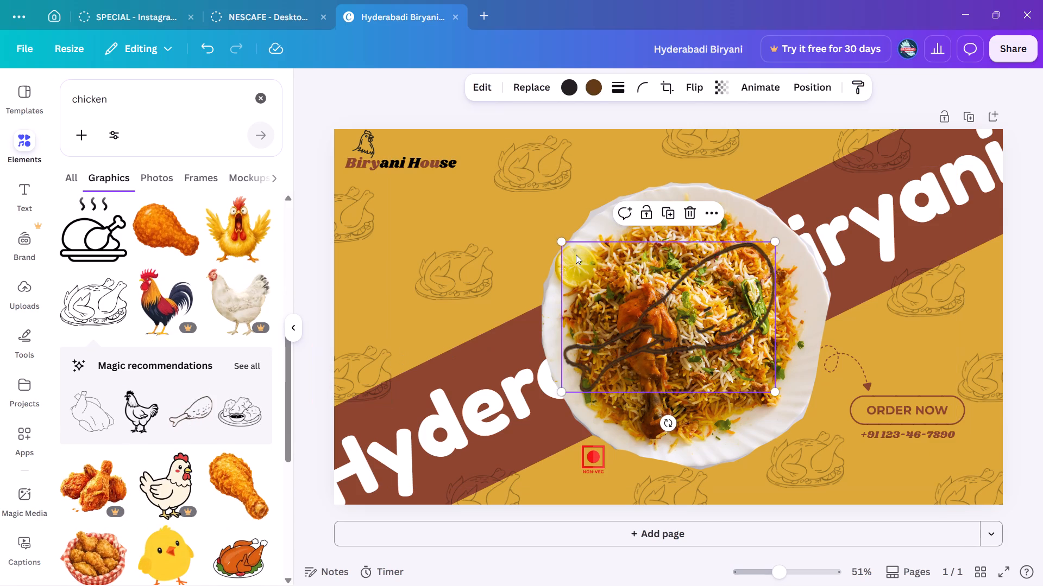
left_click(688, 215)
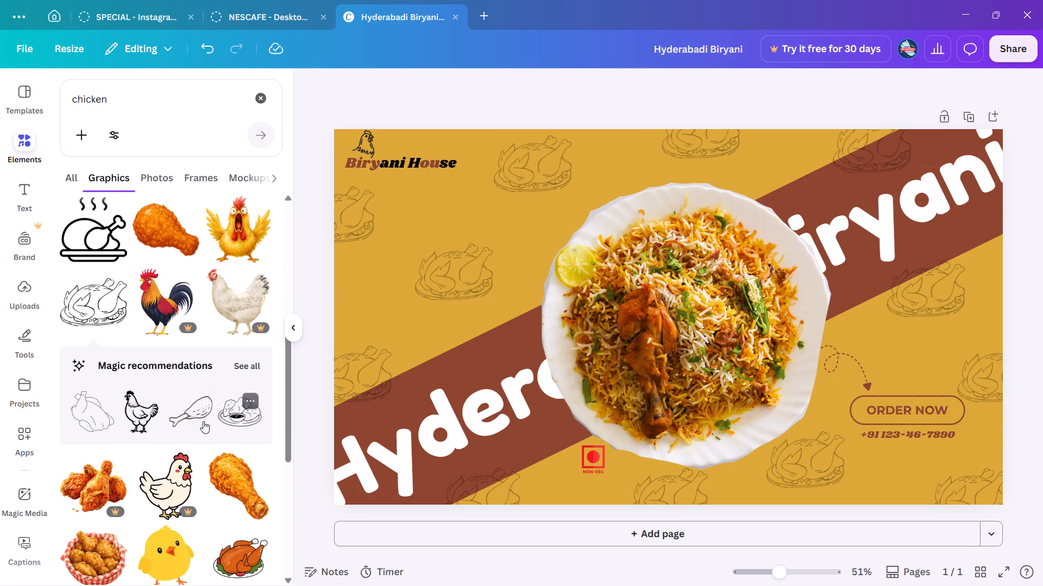
Look through the chicken graphics for another outline illustration that suits the wallpaper.
scroll(196, 422, "down", 2)
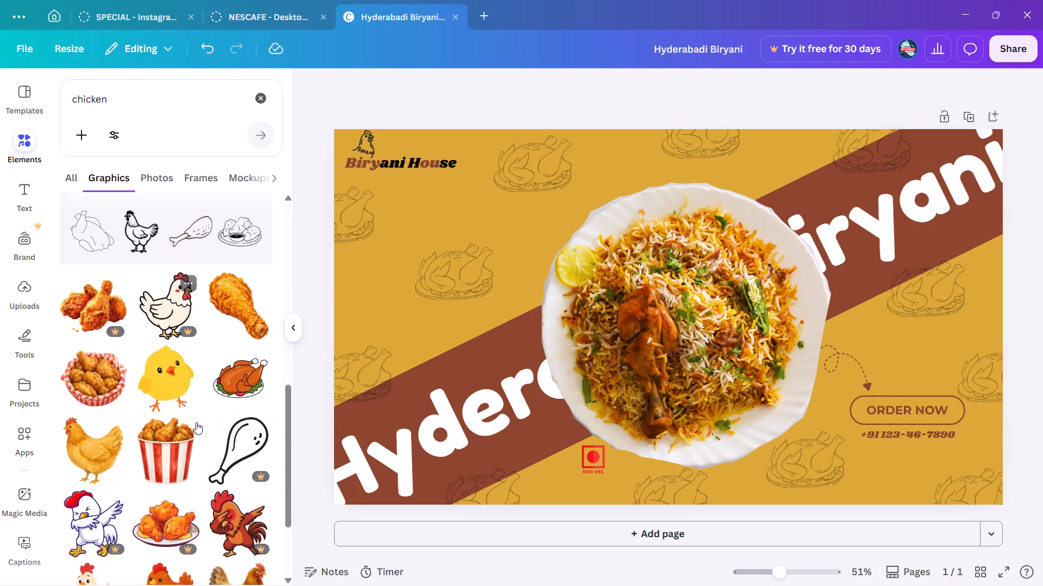
scroll(196, 422, "down", 2)
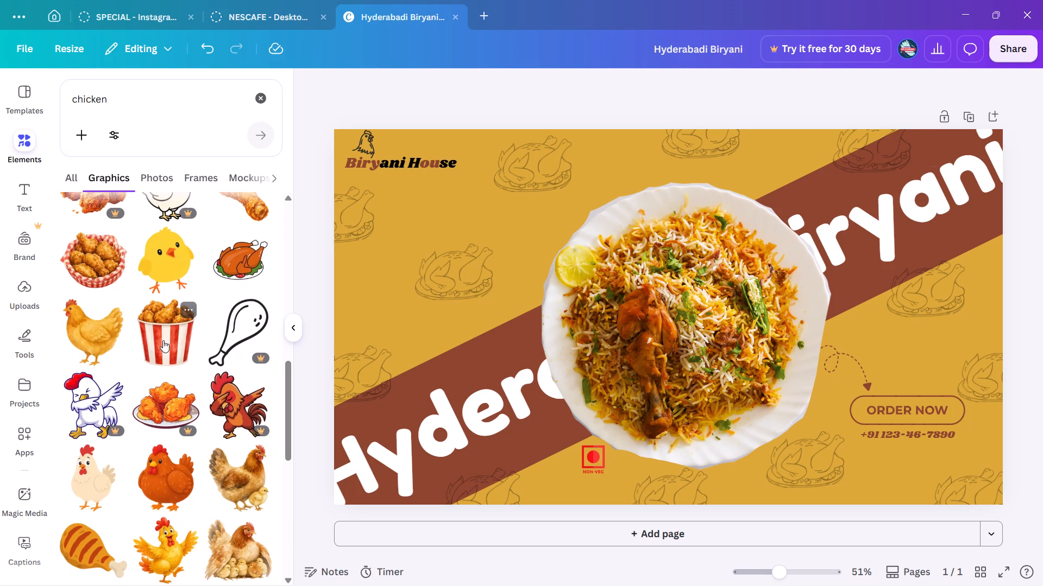
scroll(163, 340, "down", 3)
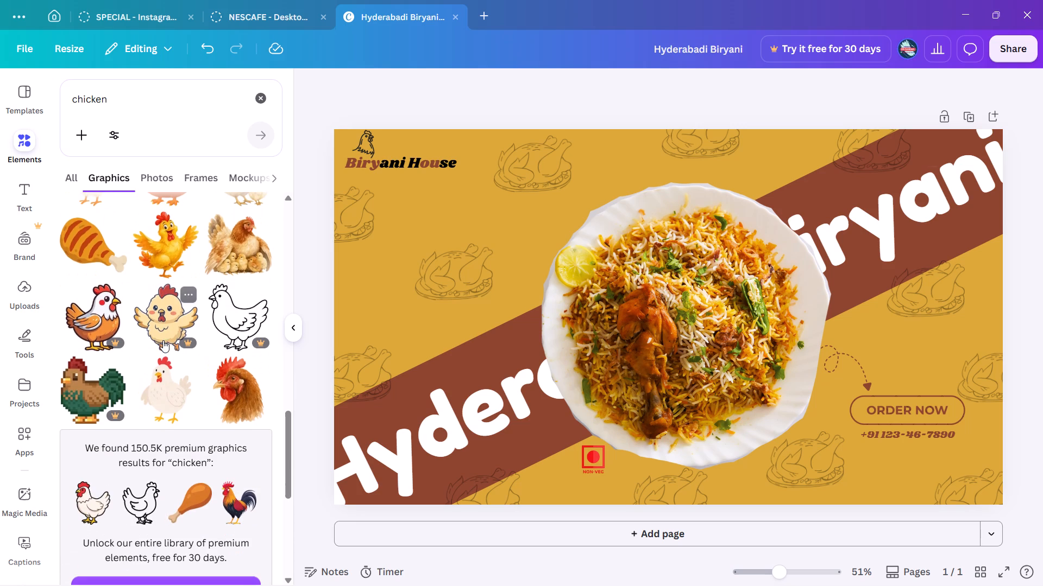
scroll(163, 340, "down", 1)
scroll(178, 435, "down", 3)
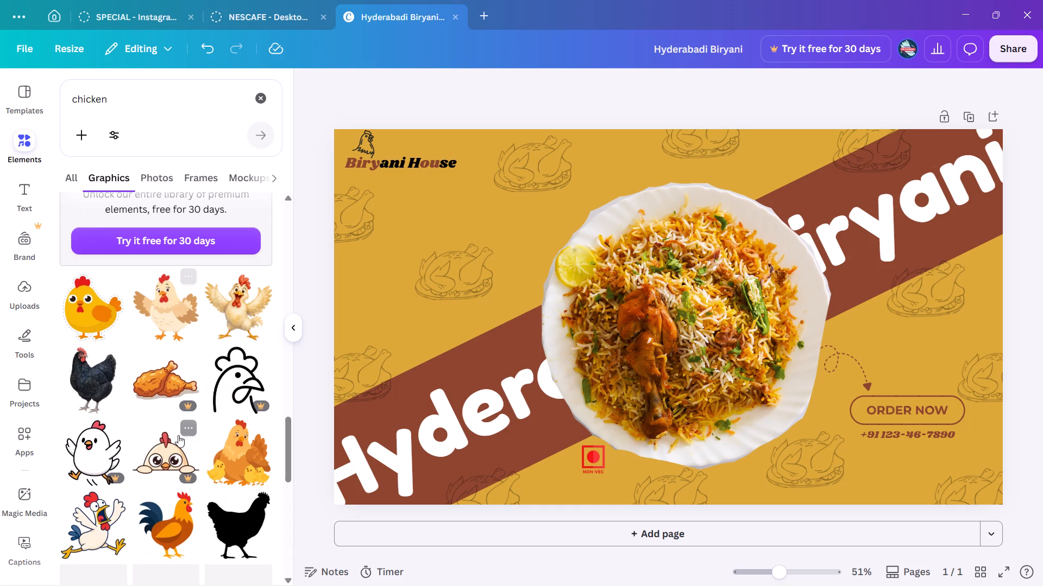
scroll(178, 435, "down", 1)
scroll(206, 482, "down", 3)
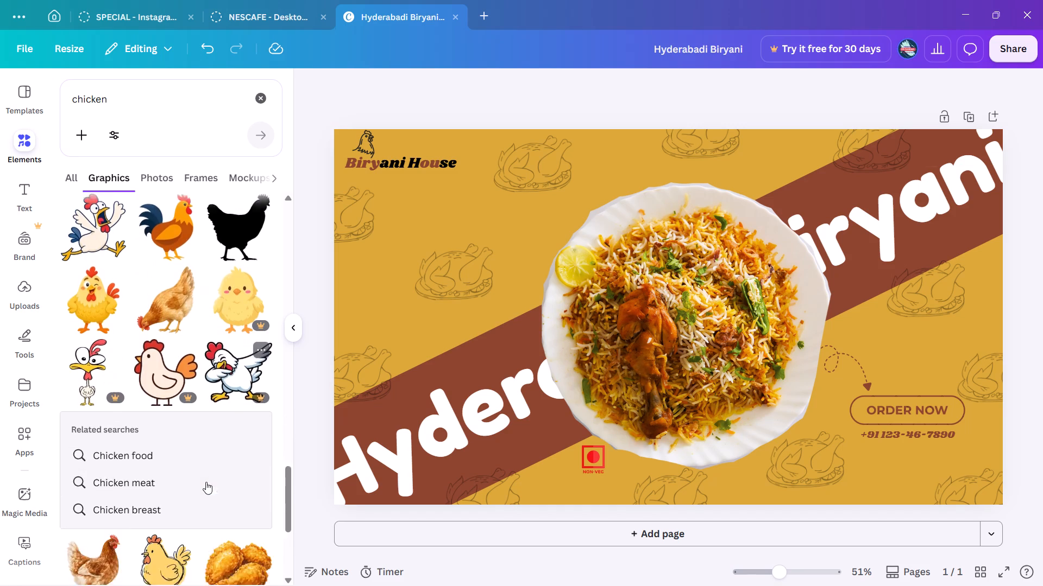
scroll(206, 482, "down", 5)
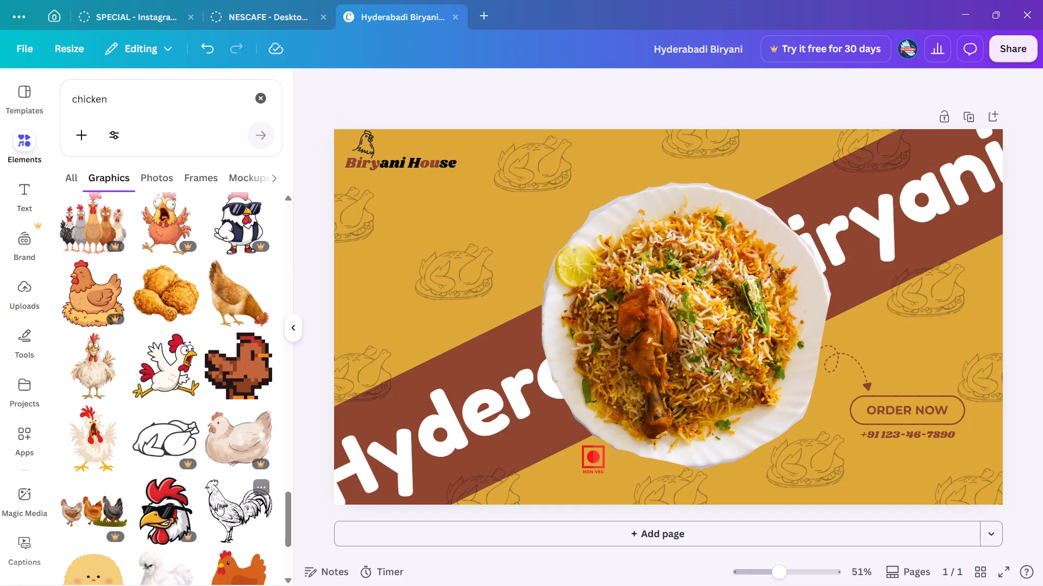
scroll(218, 502, "down", 5)
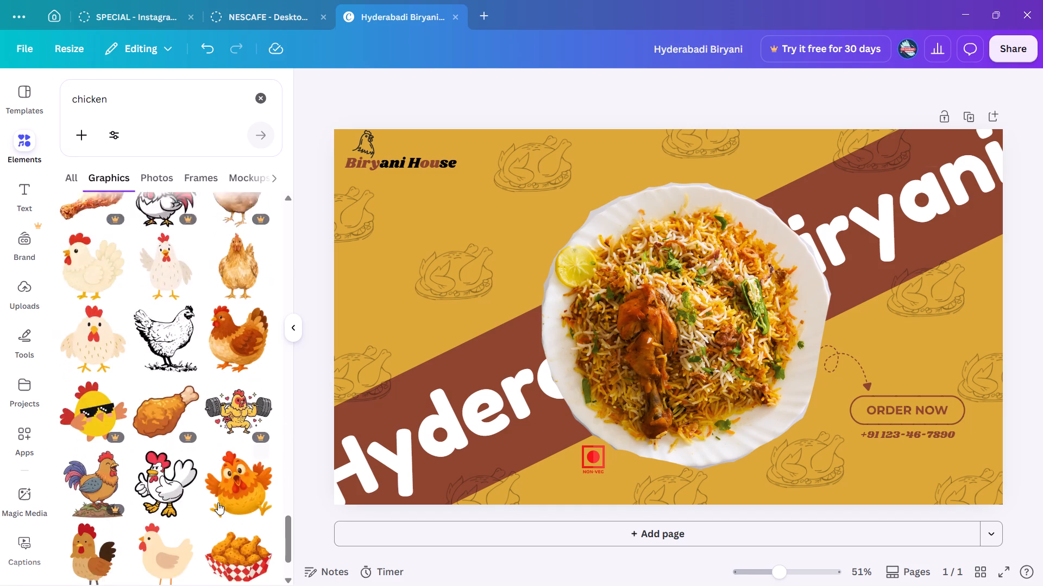
scroll(218, 502, "down", 2)
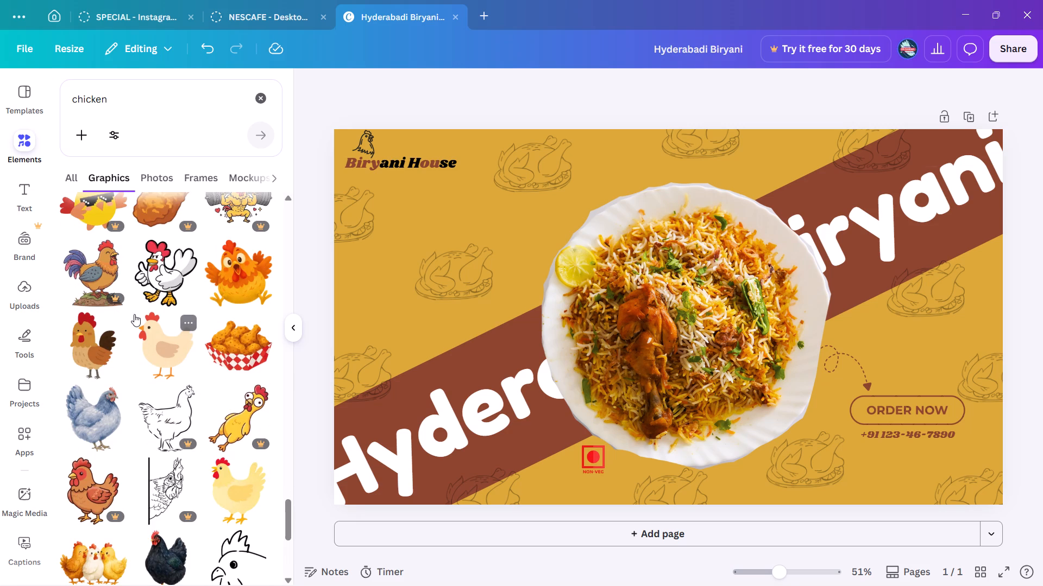
scroll(134, 314, "up", 6)
scroll(134, 314, "down", 8)
scroll(134, 314, "up", 1)
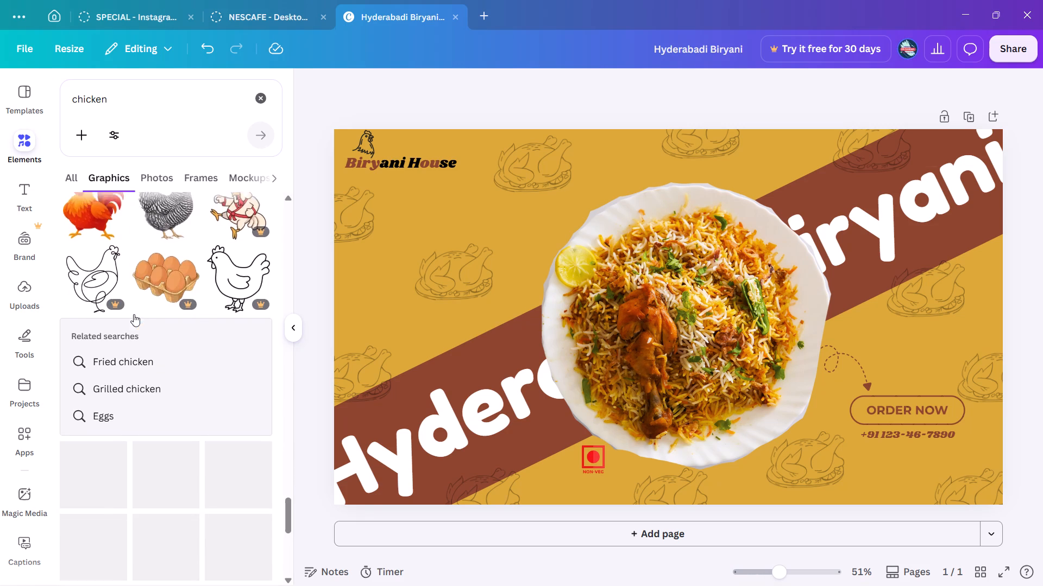
scroll(134, 314, "up", 2)
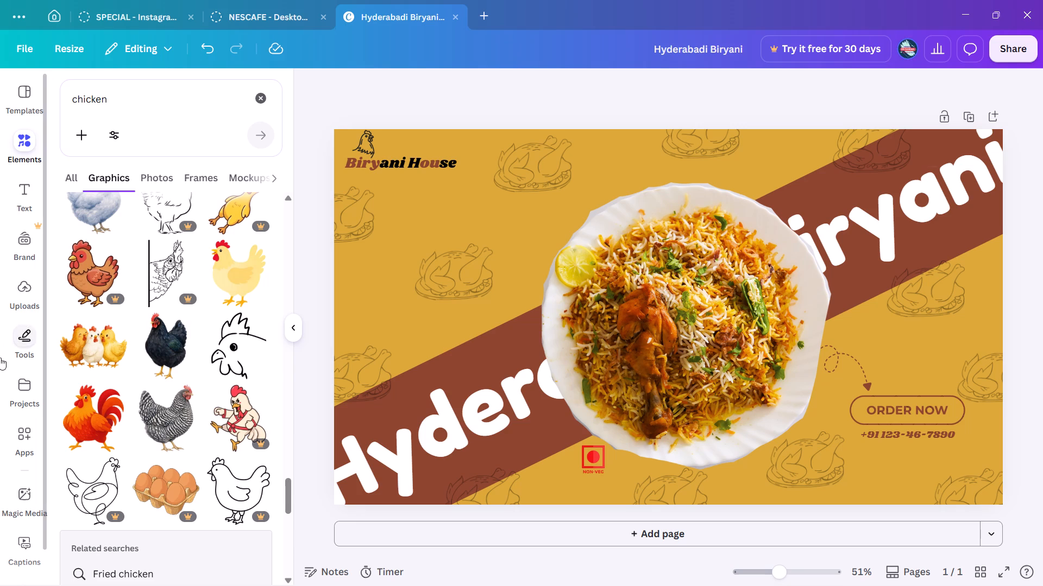
scroll(221, 327, "down", 1)
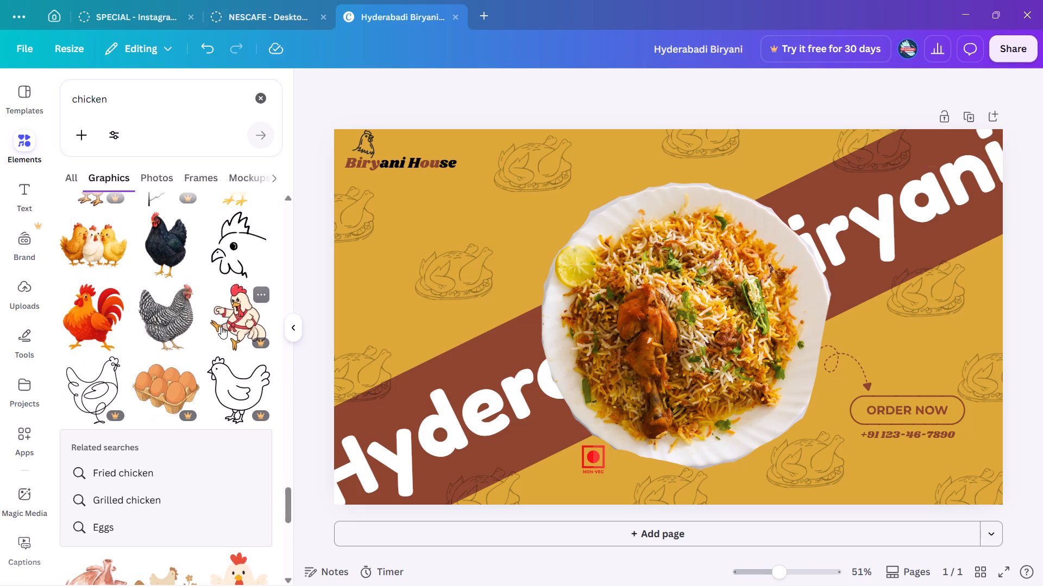
scroll(221, 327, "down", 4)
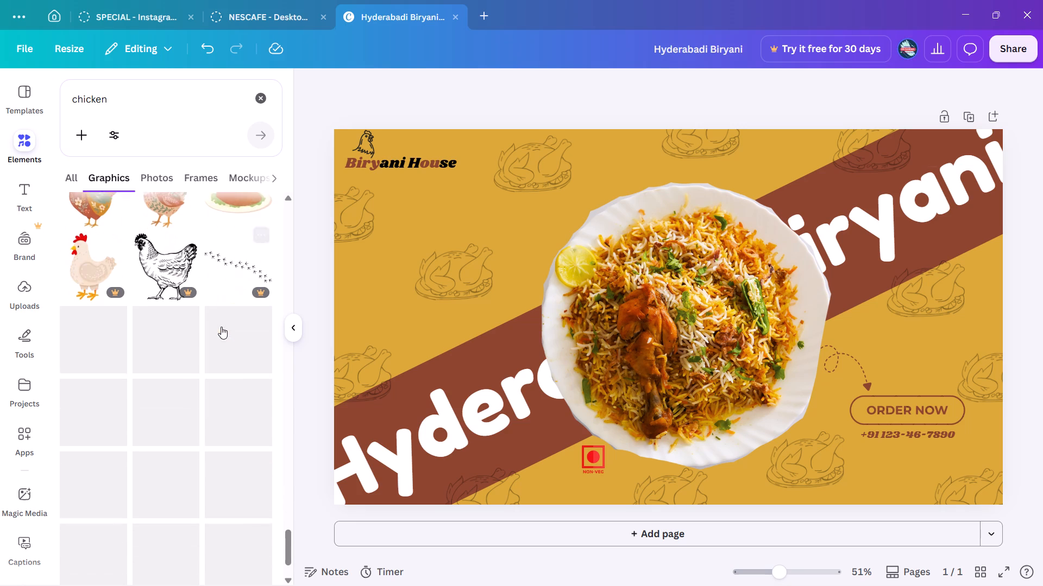
scroll(221, 327, "down", 3)
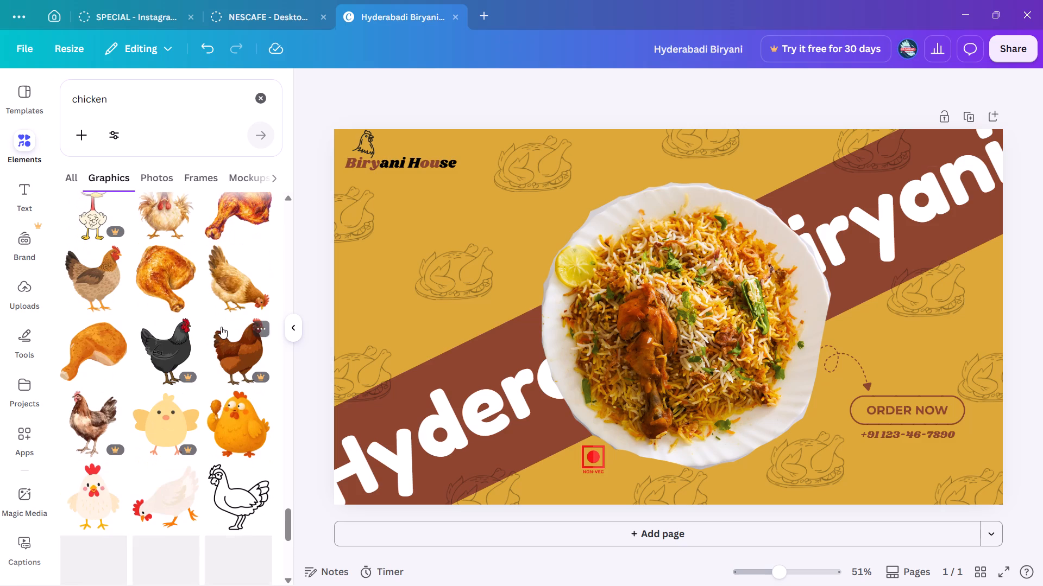
scroll(221, 327, "down", 1)
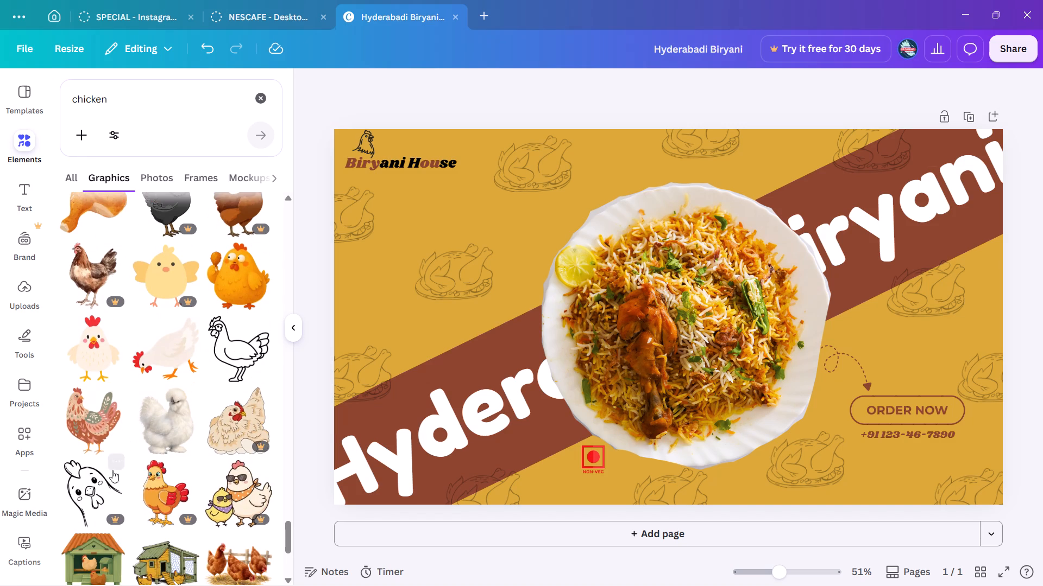
Add the outlined peeking chicken head graphic and shrink it to a small figure on the diagonal band above the "Hyderabadi" lettering.
left_click(100, 488)
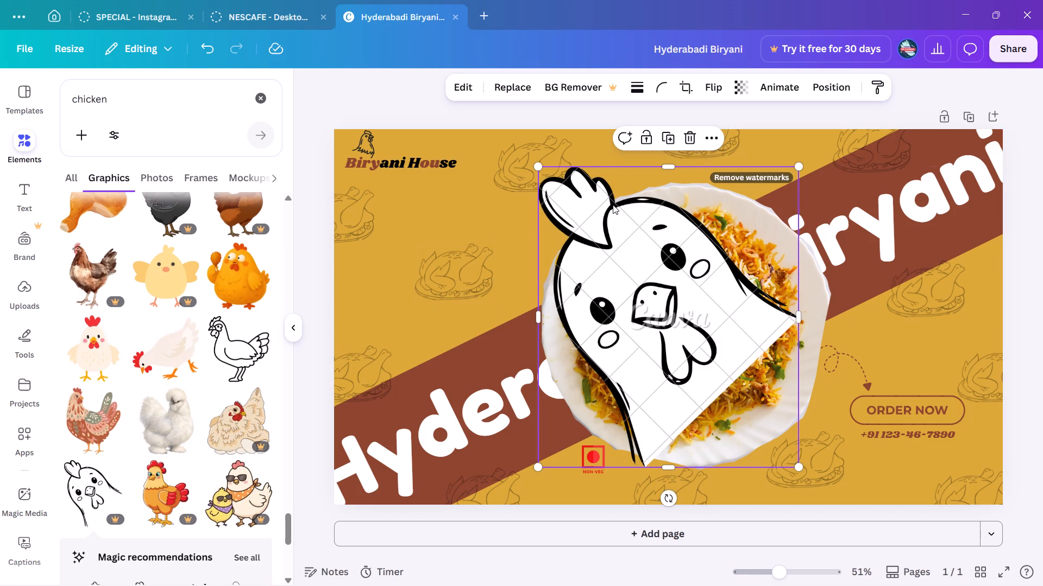
left_click_drag(542, 168, 736, 282)
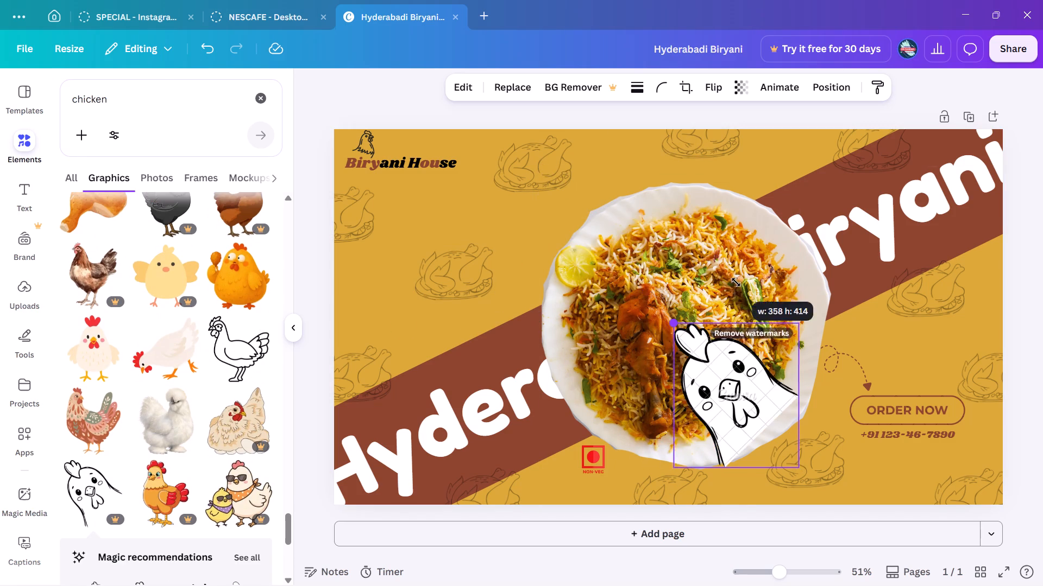
left_click_drag(736, 282, 740, 286)
left_click_drag(746, 399, 507, 241)
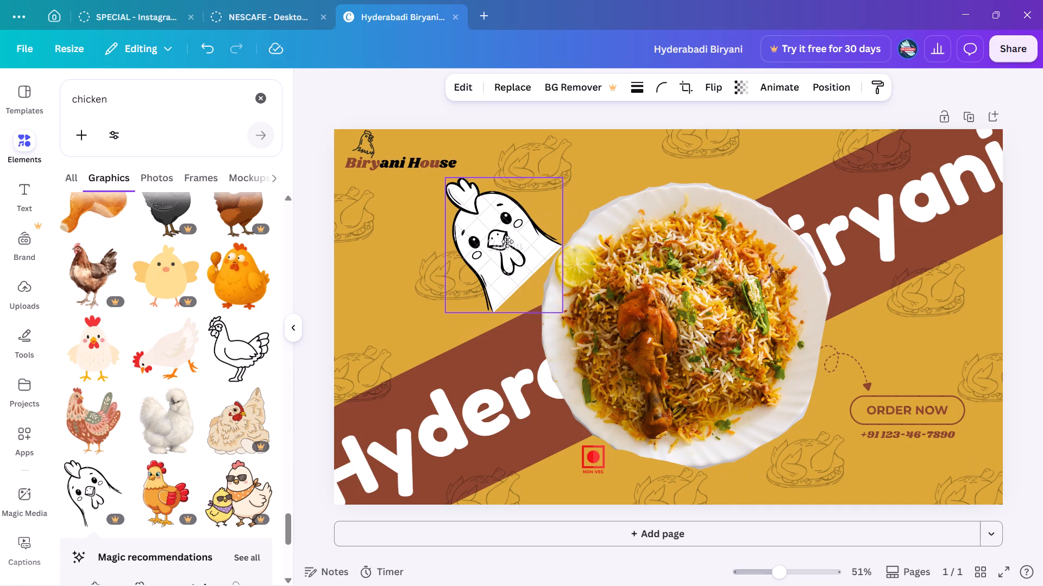
left_click_drag(507, 241, 527, 247)
left_click(563, 256)
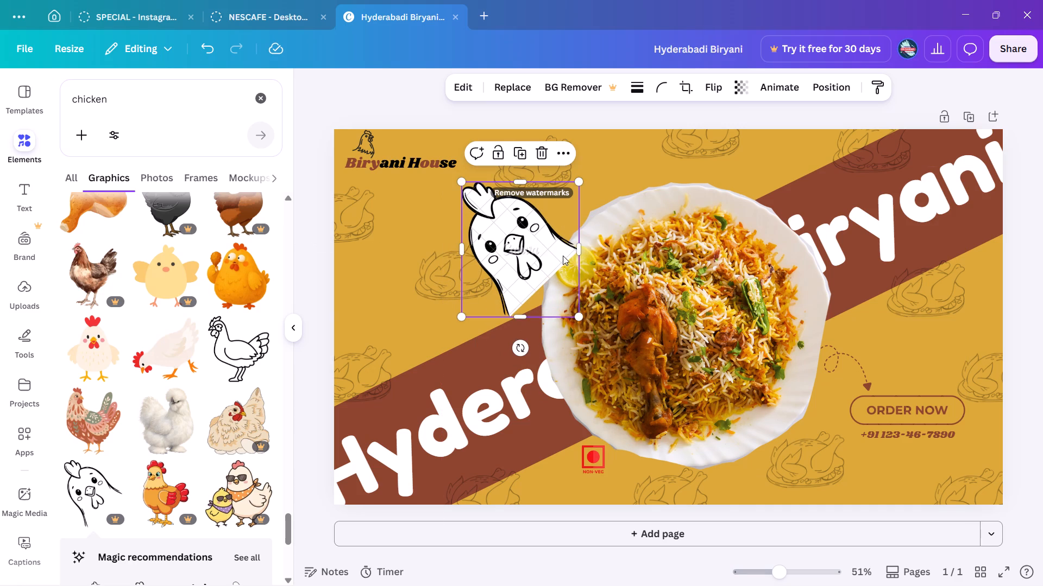
left_click(499, 225)
left_click_drag(458, 181, 503, 225)
left_click_drag(535, 265, 489, 337)
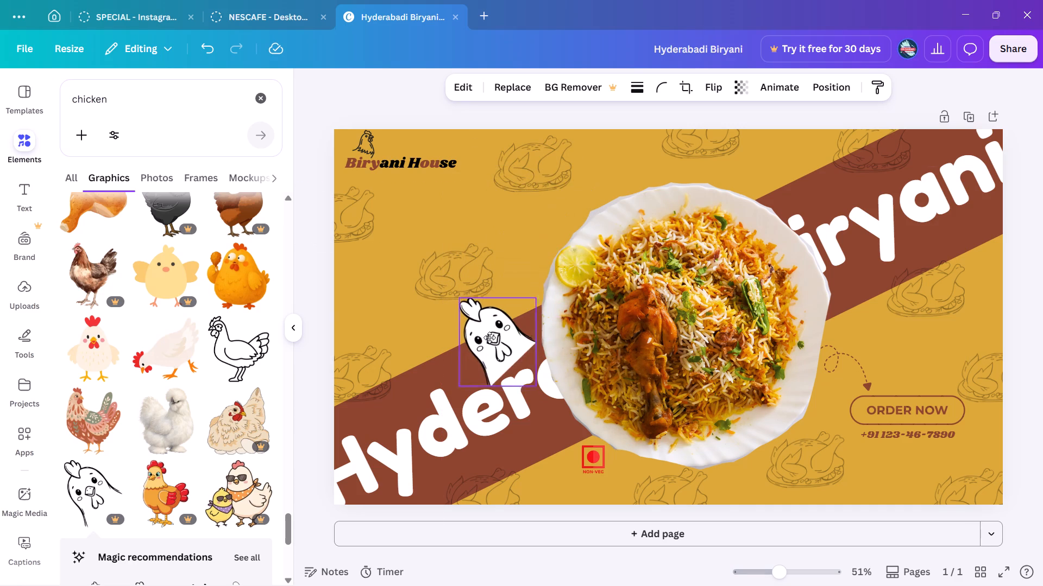
left_click_drag(489, 337, 495, 337)
Tilt the chicken head clockwise above the "Hyderabadi" lettering and shrink it to about 174 × 201.
left_click_drag(502, 424, 479, 409)
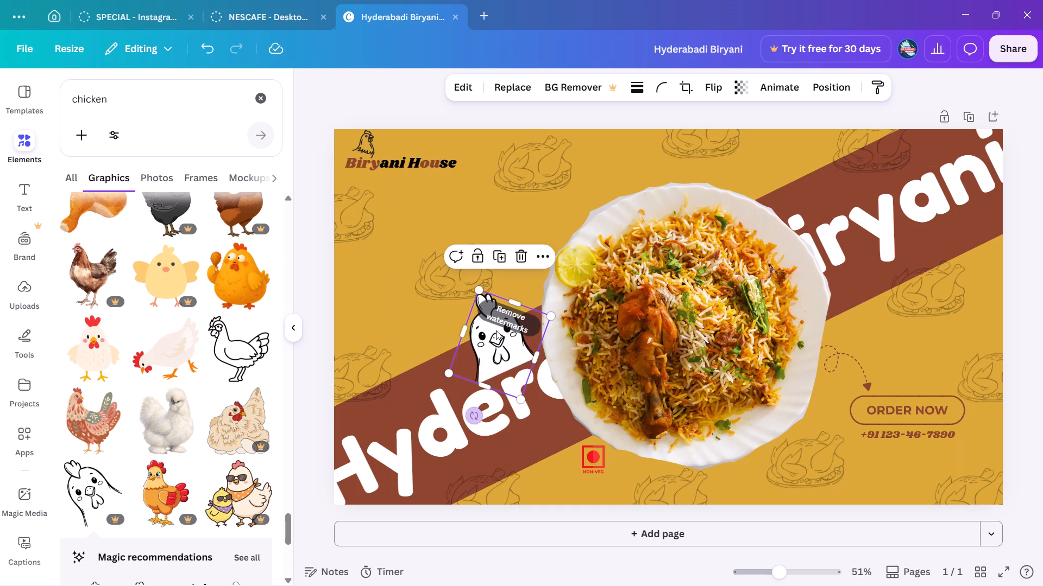
left_click_drag(502, 359, 449, 370)
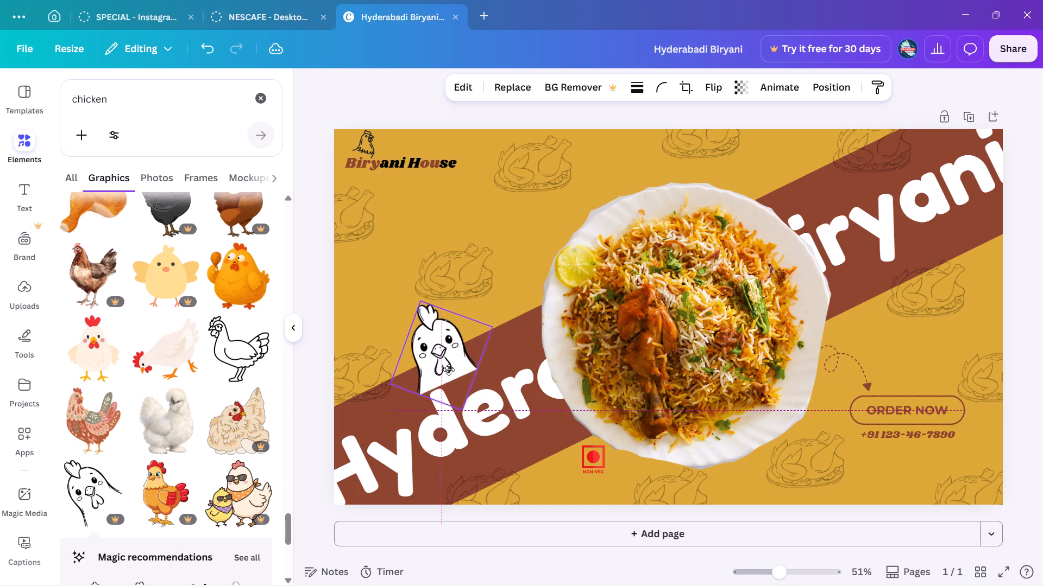
left_click_drag(449, 370, 485, 367)
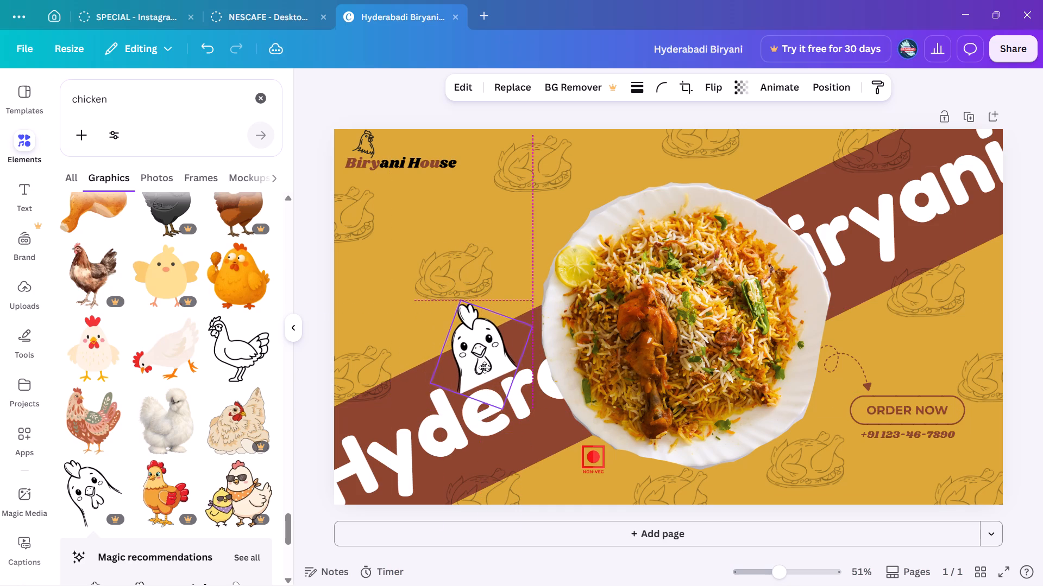
left_click_drag(485, 367, 483, 367)
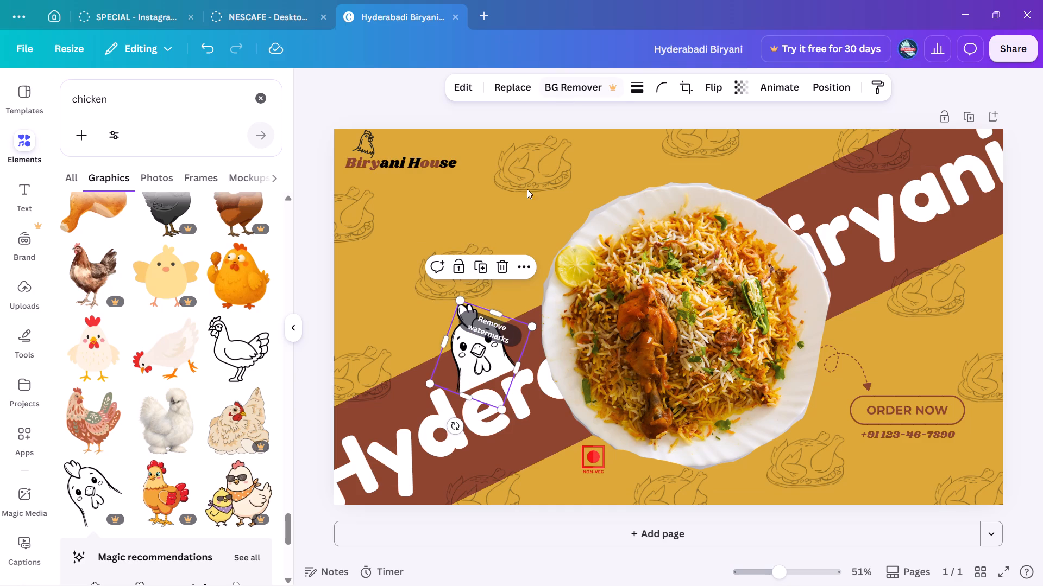
left_click_drag(462, 304, 472, 339)
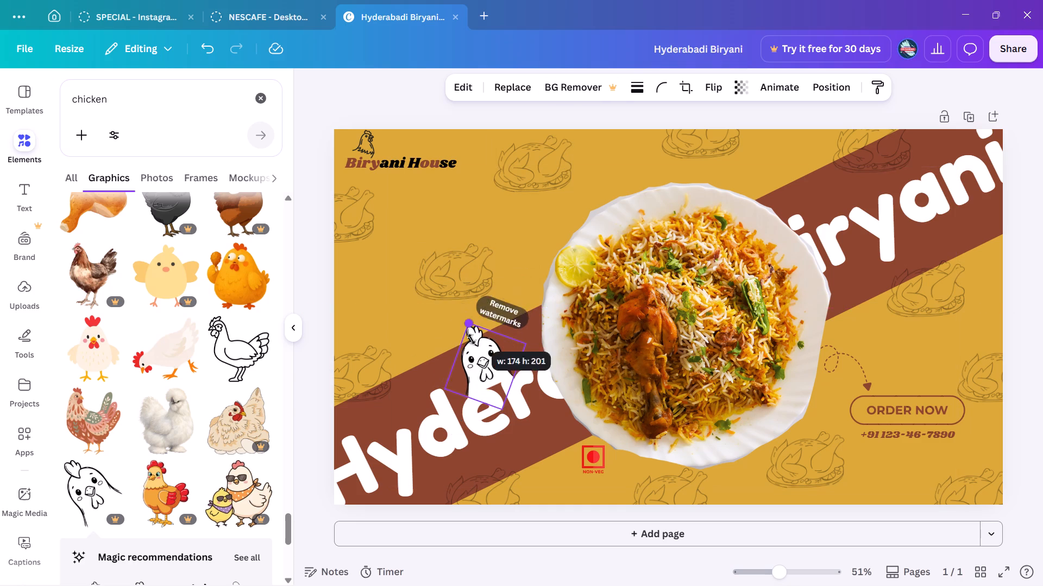
left_click_drag(472, 339, 472, 340)
Move the chicken head onto the top edge of the ORDER NOW button, rotated to about 46° so it peeks out upright and centred.
left_click_drag(480, 384, 879, 358)
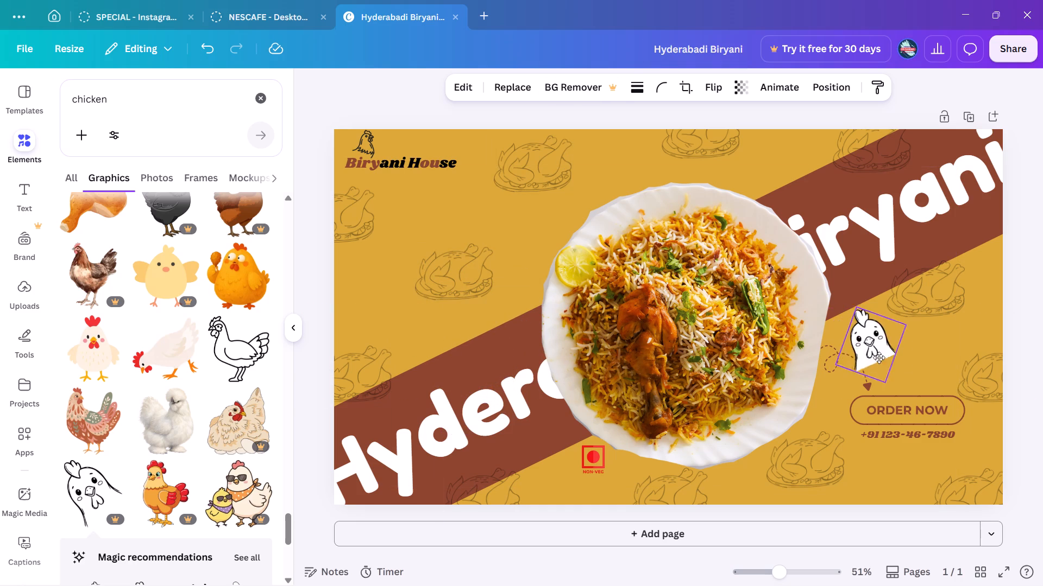
left_click_drag(879, 358, 912, 384)
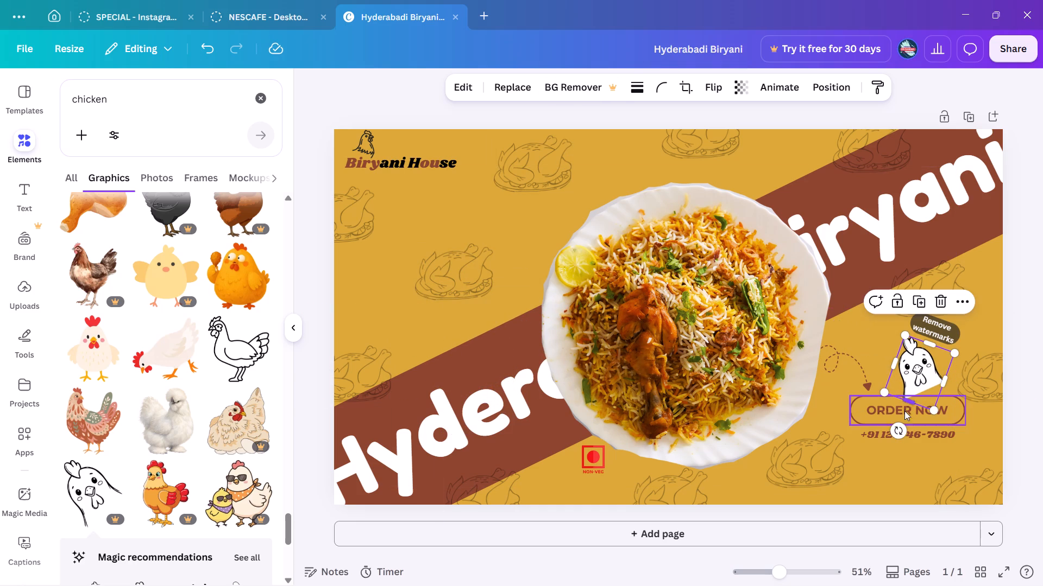
left_click_drag(901, 429, 884, 412)
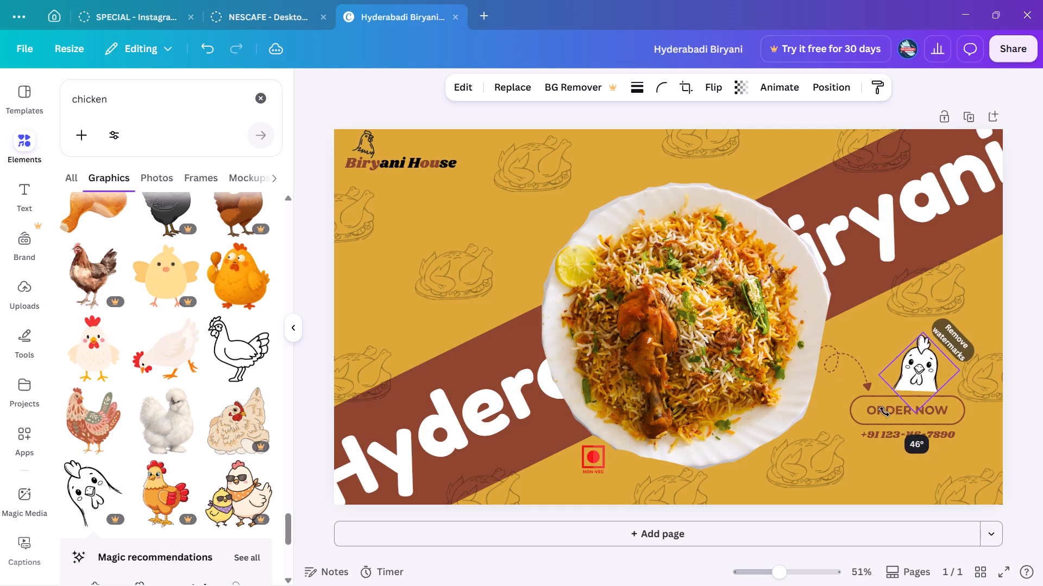
left_click_drag(884, 412, 885, 412)
left_click_drag(917, 371, 912, 375)
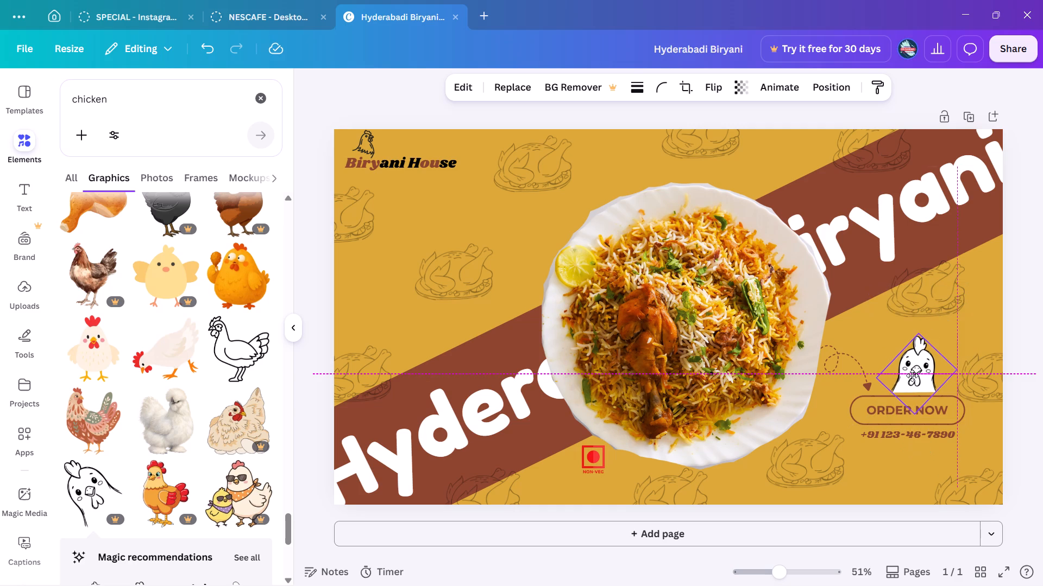
left_click_drag(912, 375, 908, 373)
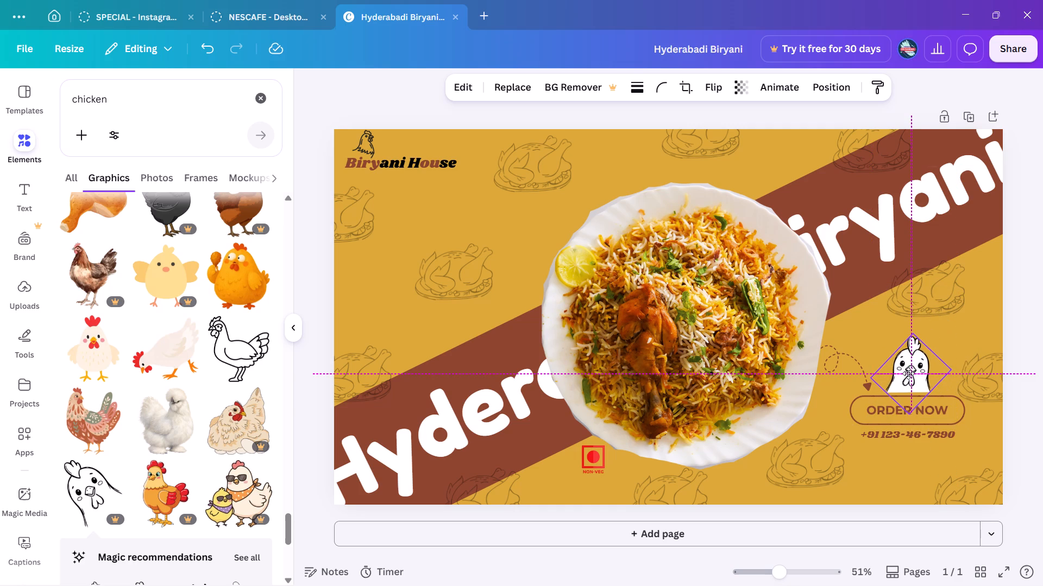
left_click_drag(908, 373, 908, 376)
left_click(1007, 340)
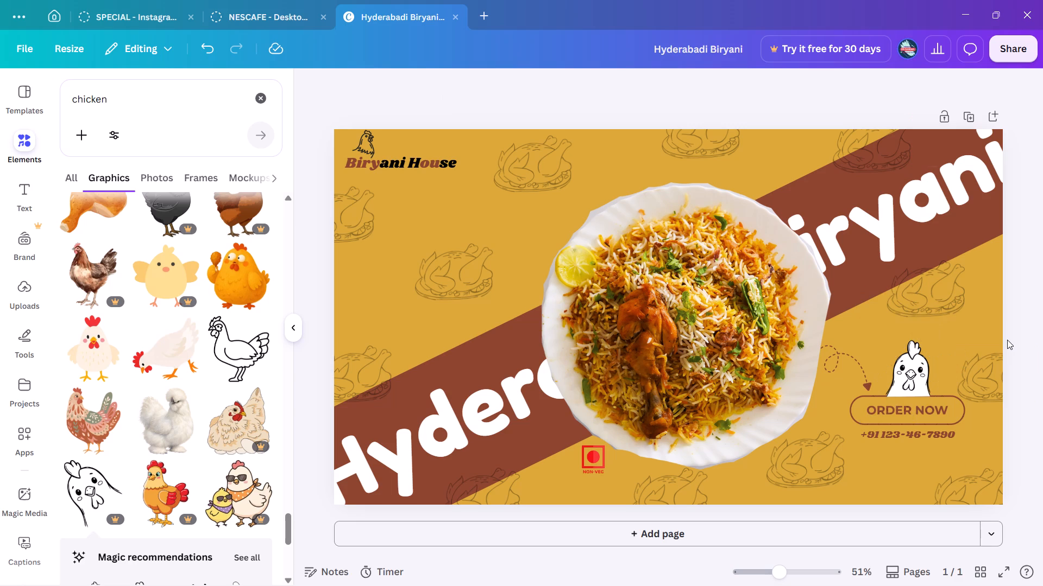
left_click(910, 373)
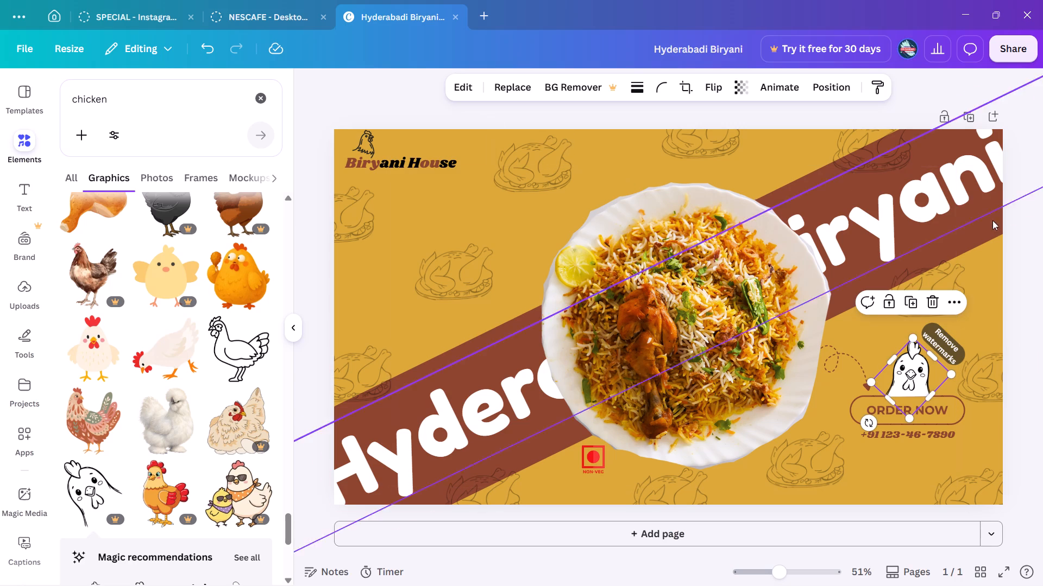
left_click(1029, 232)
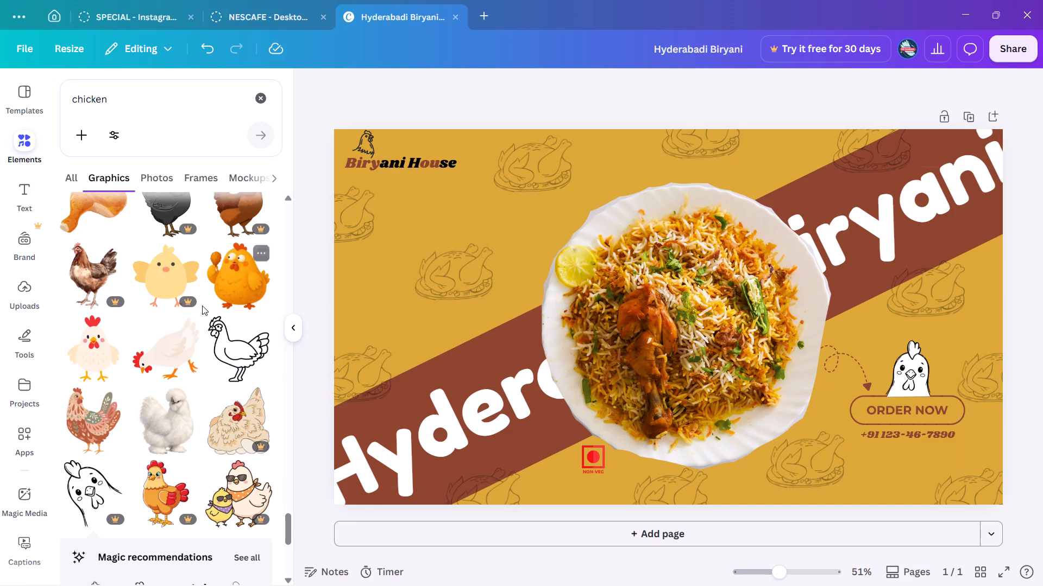
Look further through the chicken graphics for another illustration for the wallpaper.
scroll(165, 365, "down", 3)
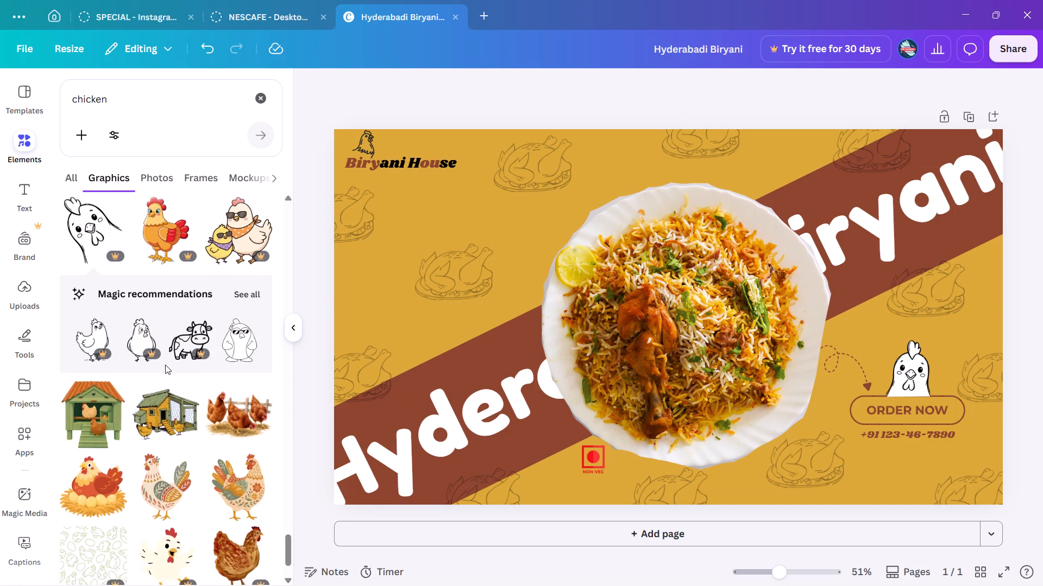
scroll(165, 365, "down", 1)
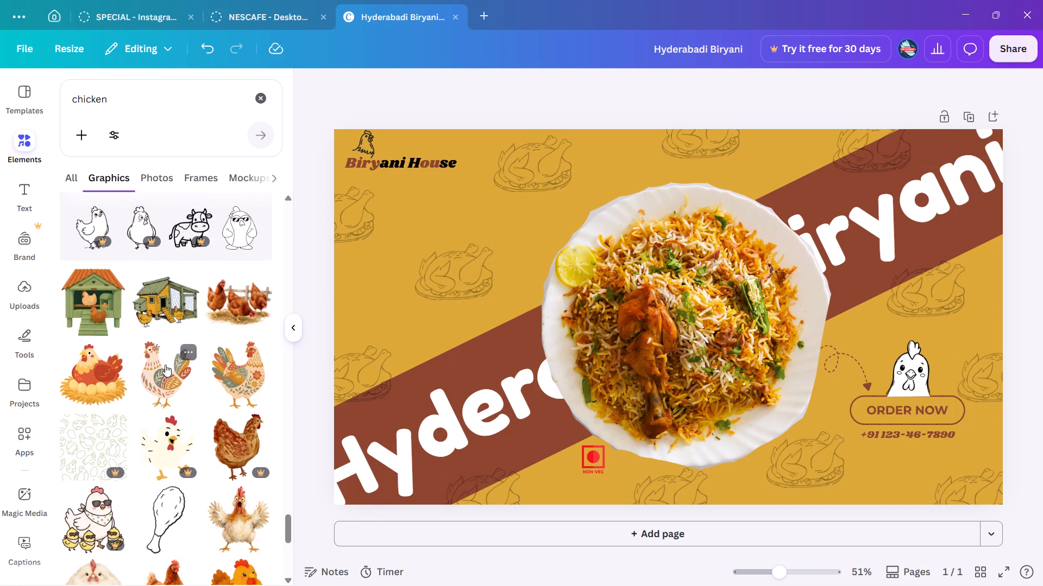
scroll(165, 365, "down", 4)
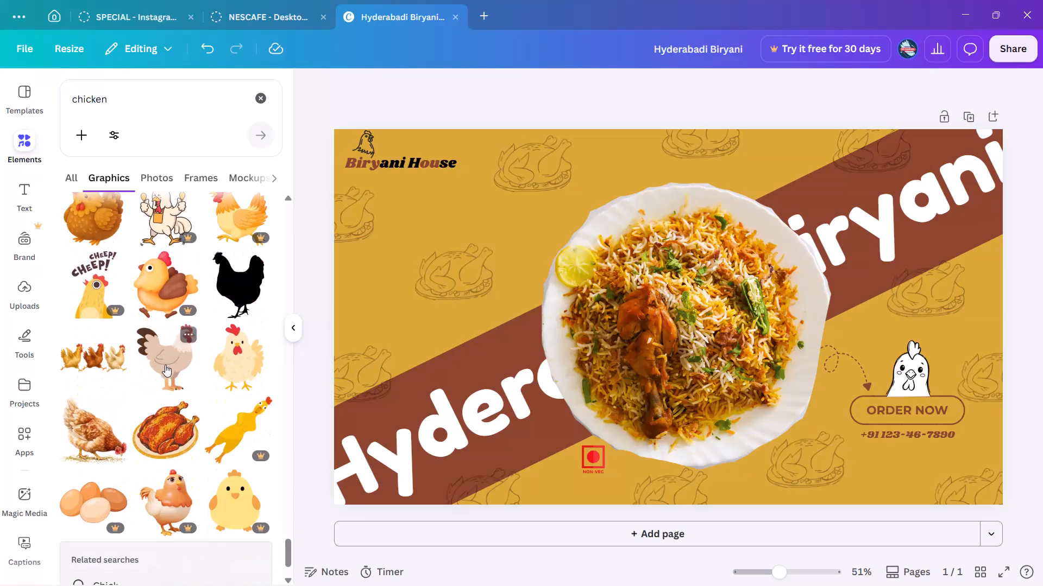
scroll(165, 365, "down", 2)
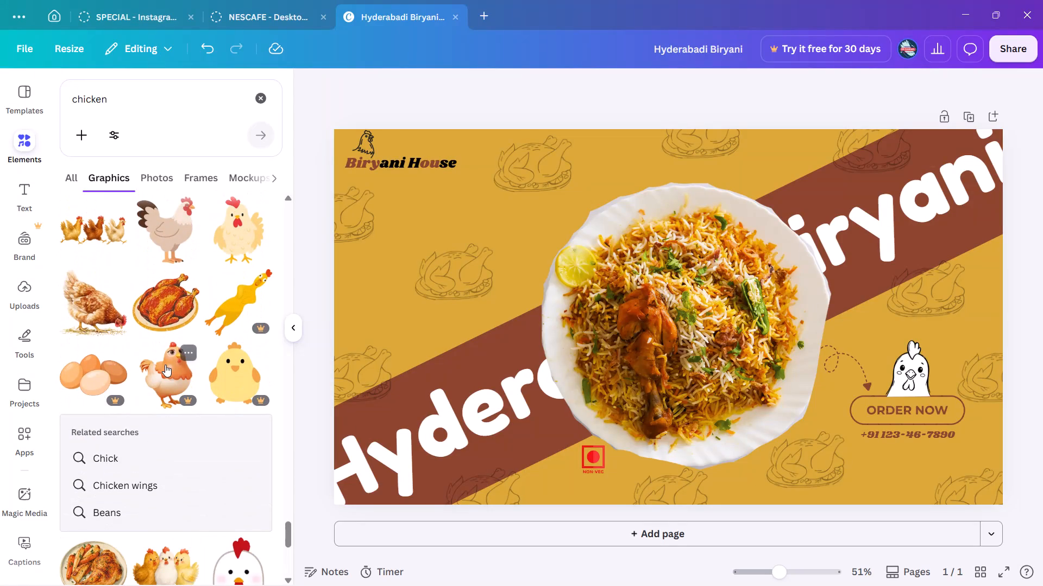
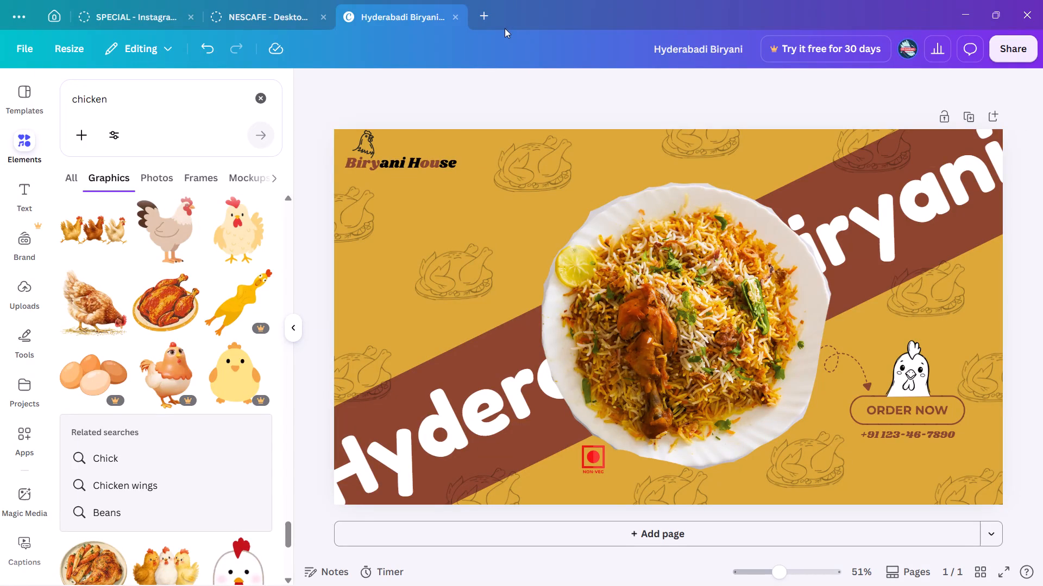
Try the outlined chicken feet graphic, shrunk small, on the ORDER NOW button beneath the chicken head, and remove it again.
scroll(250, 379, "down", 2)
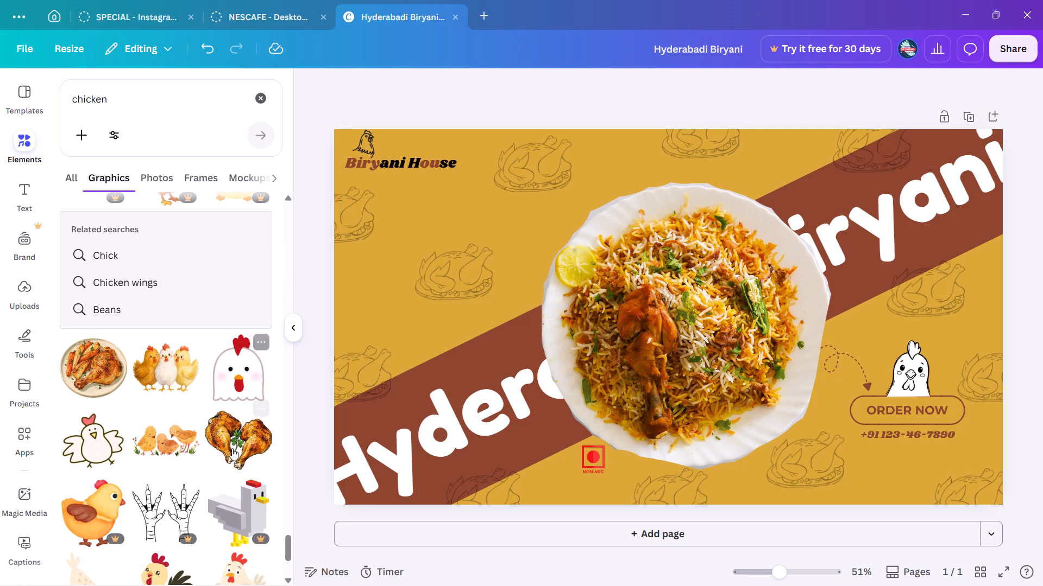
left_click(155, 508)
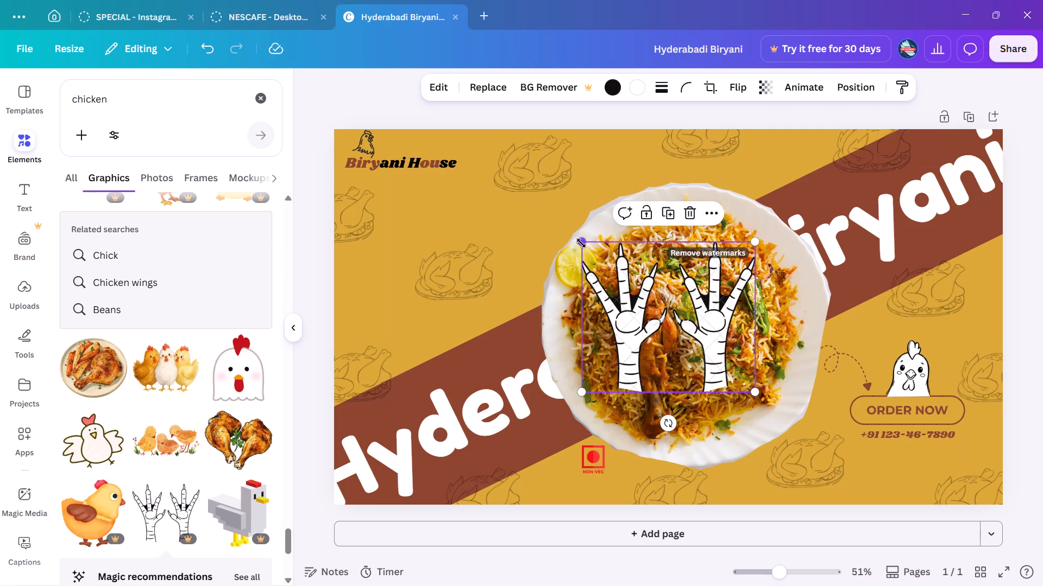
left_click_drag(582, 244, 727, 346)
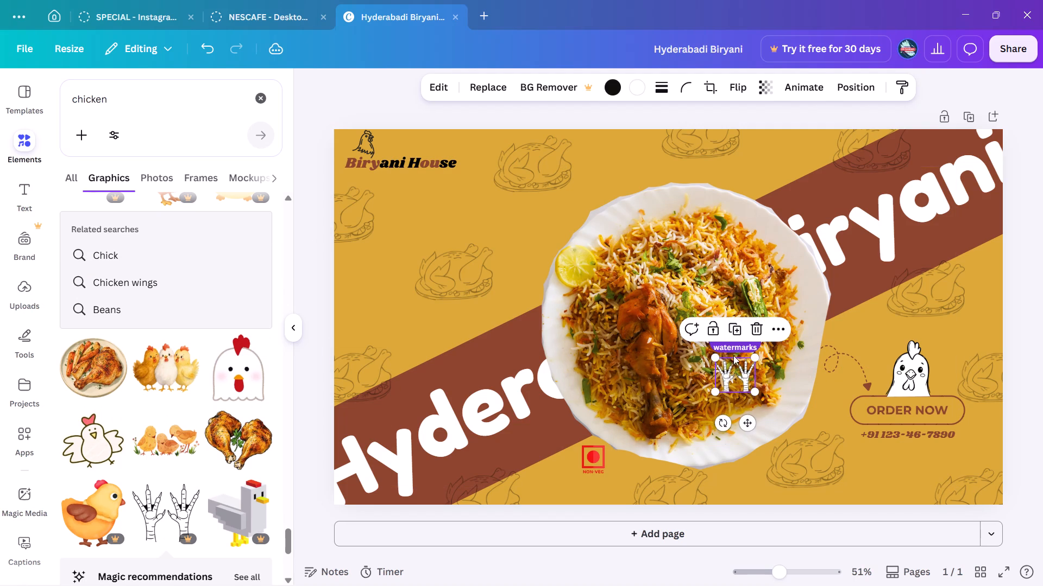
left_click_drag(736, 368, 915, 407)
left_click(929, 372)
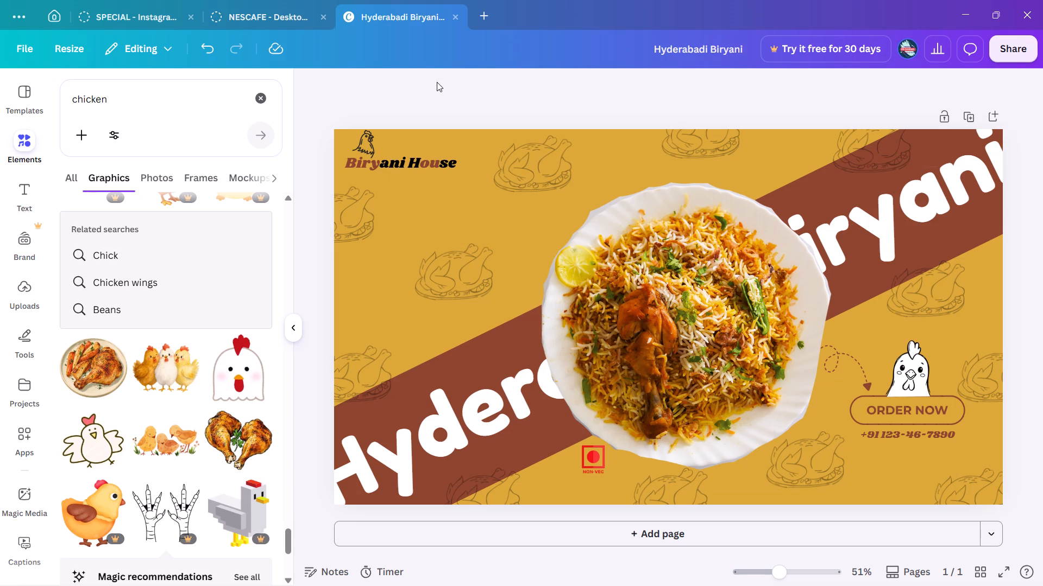
Look further through the chicken graphics for another illustration to go with the peeking chicken.
scroll(197, 421, "down", 2)
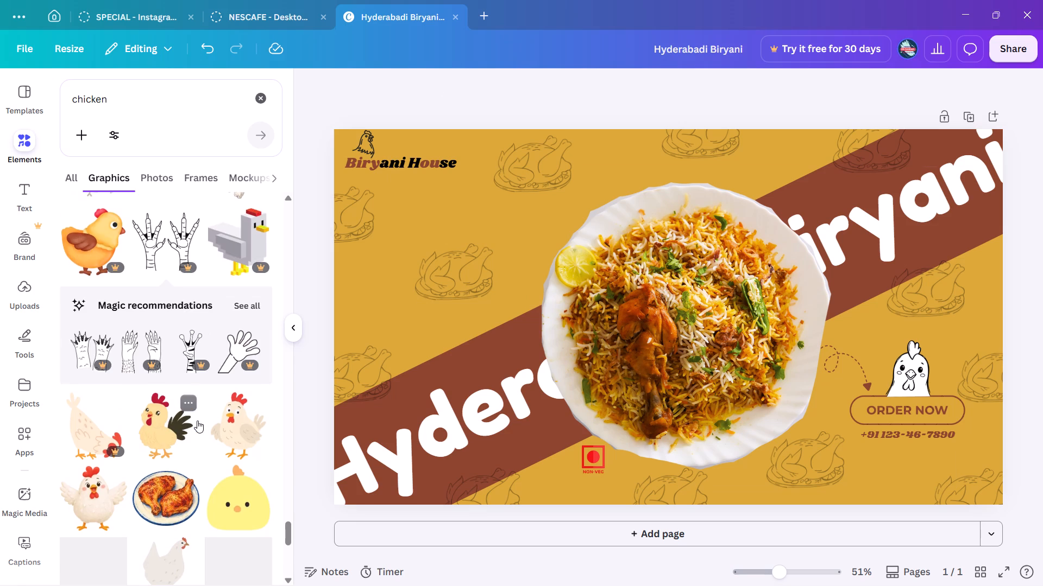
scroll(197, 421, "down", 3)
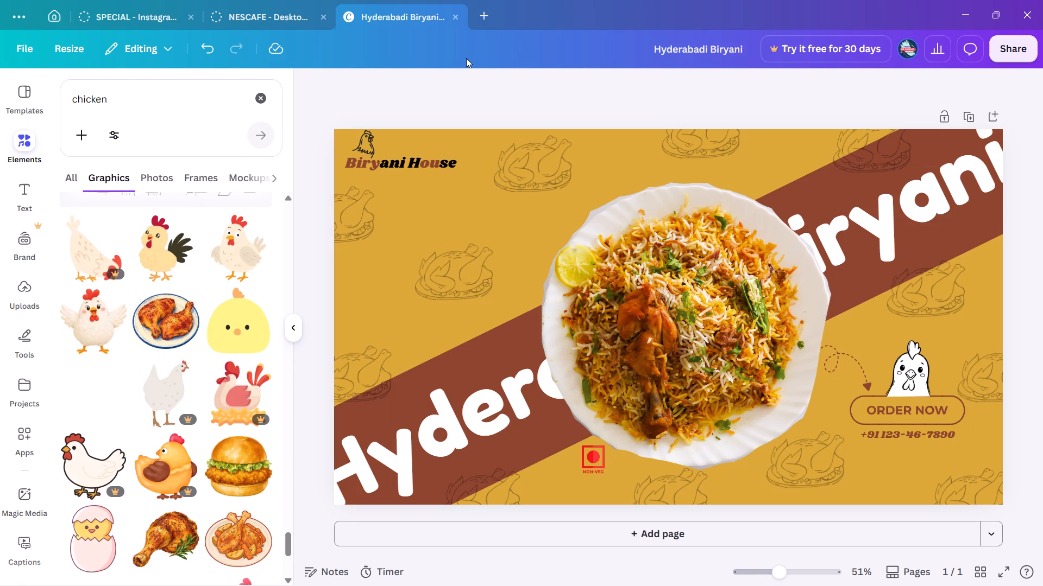